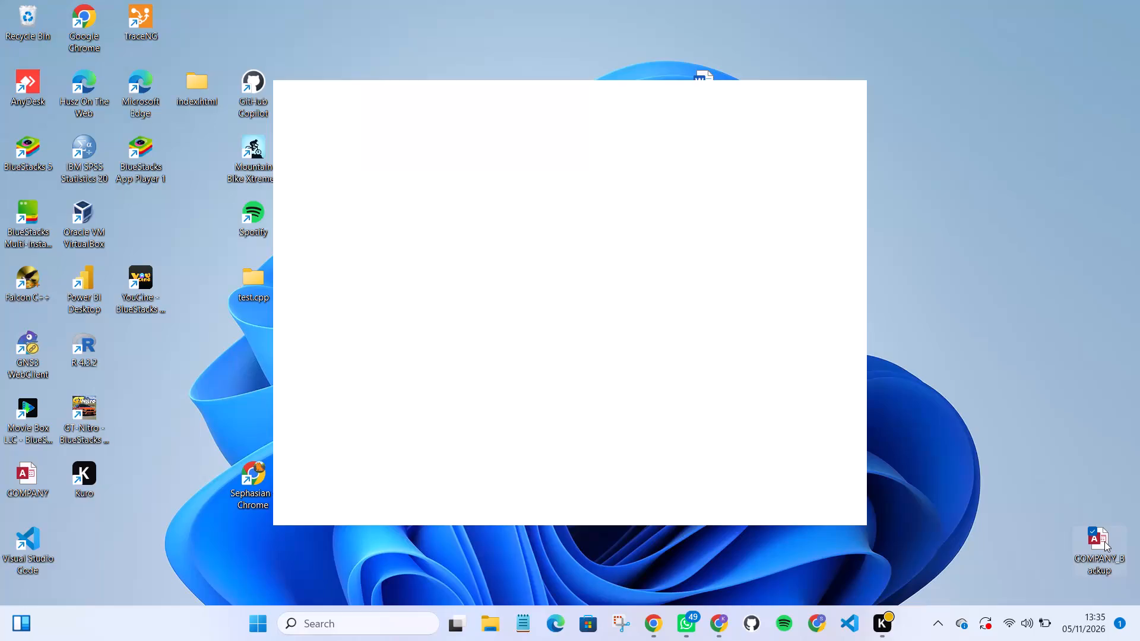
# Create a new Microsoft Access database named Student Management System in the Documents folder.
pyautogui.click(1044, 331)
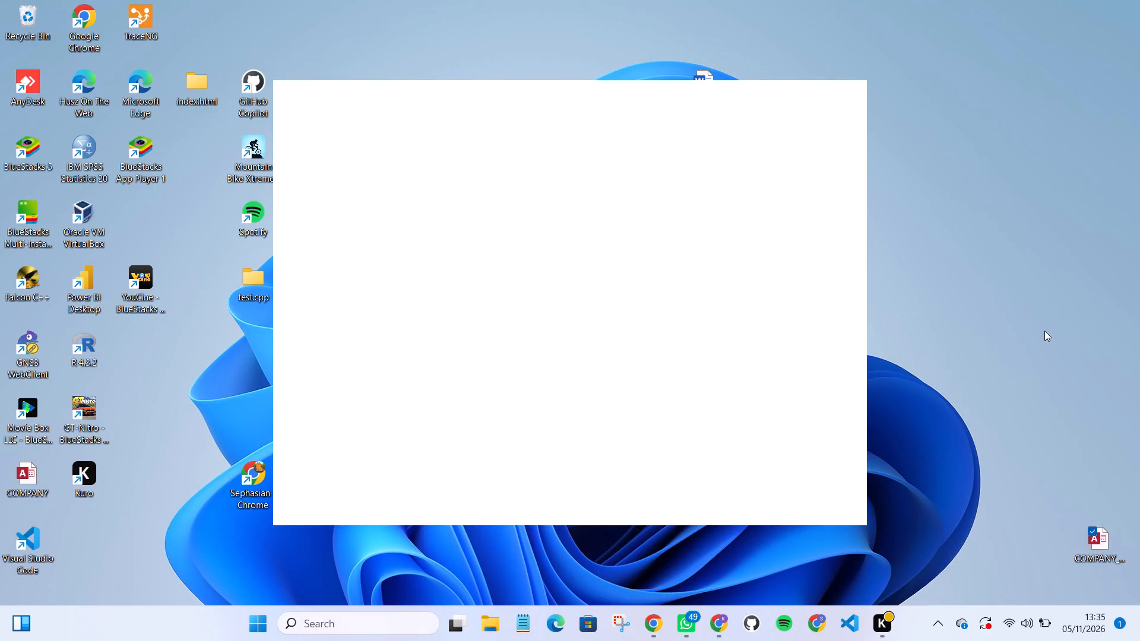
pyautogui.rightClick(918, 337)
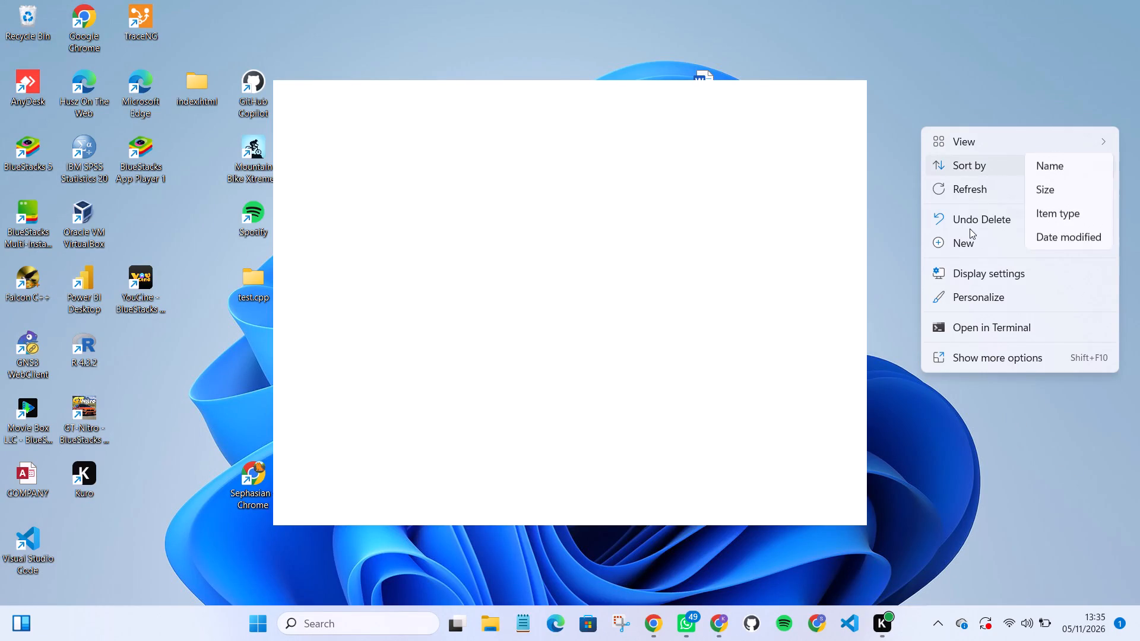
pyautogui.click(949, 239)
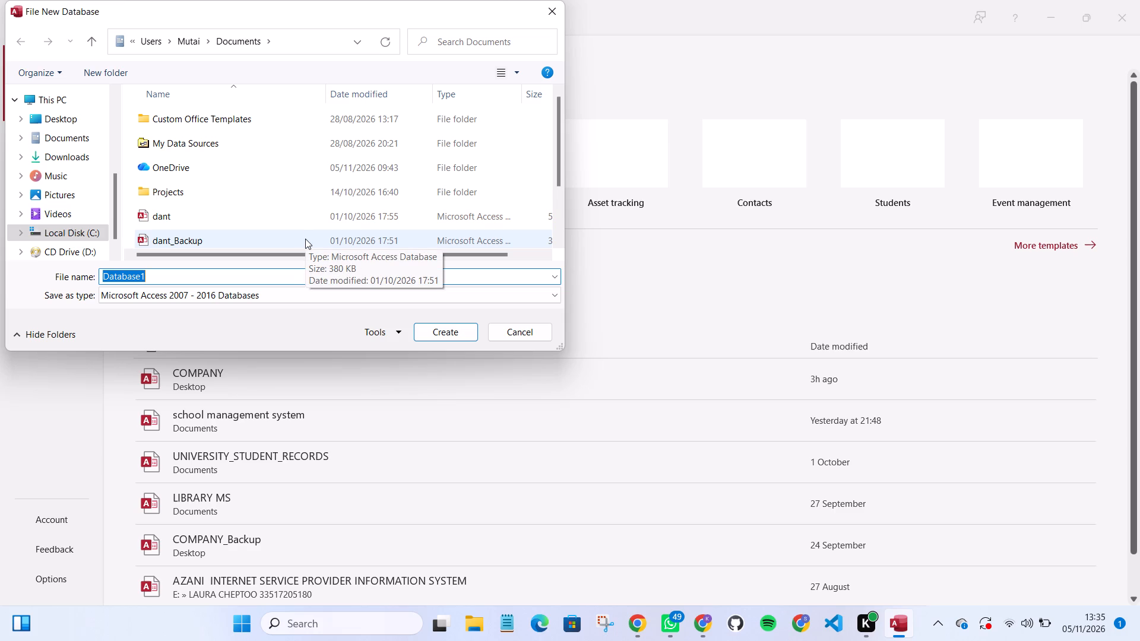
pyautogui.write('tudeb')
pyautogui.press('BackSpace')
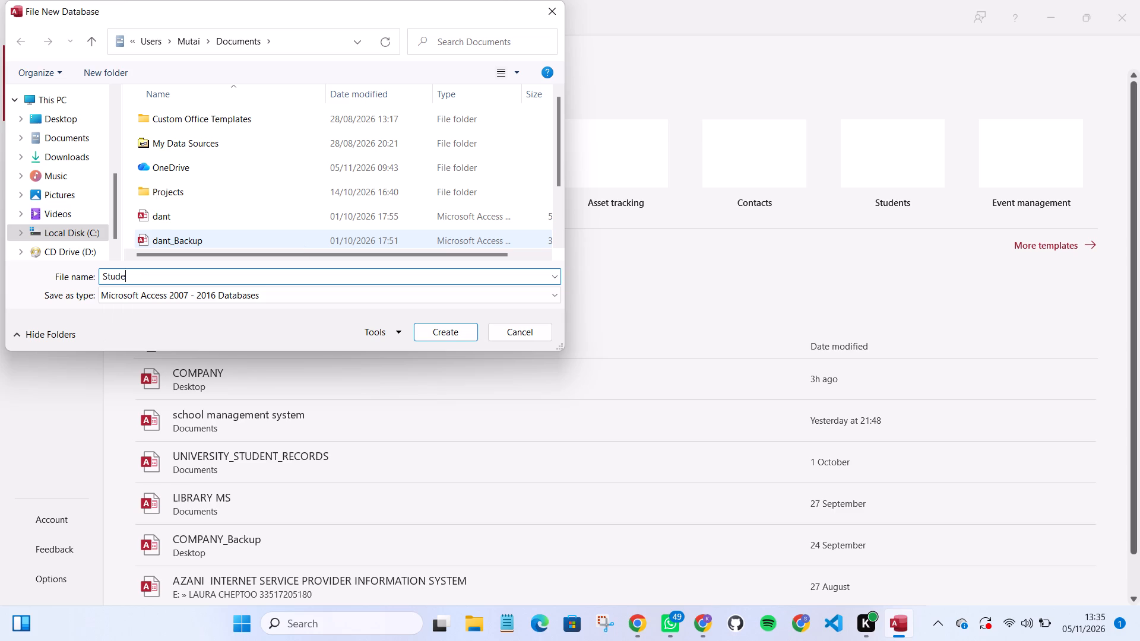
pyautogui.write('nt')
pyautogui.press('space')
pyautogui.write('anagement')
pyautogui.press('space')
pyautogui.write('ystem')
pyautogui.press('Return')
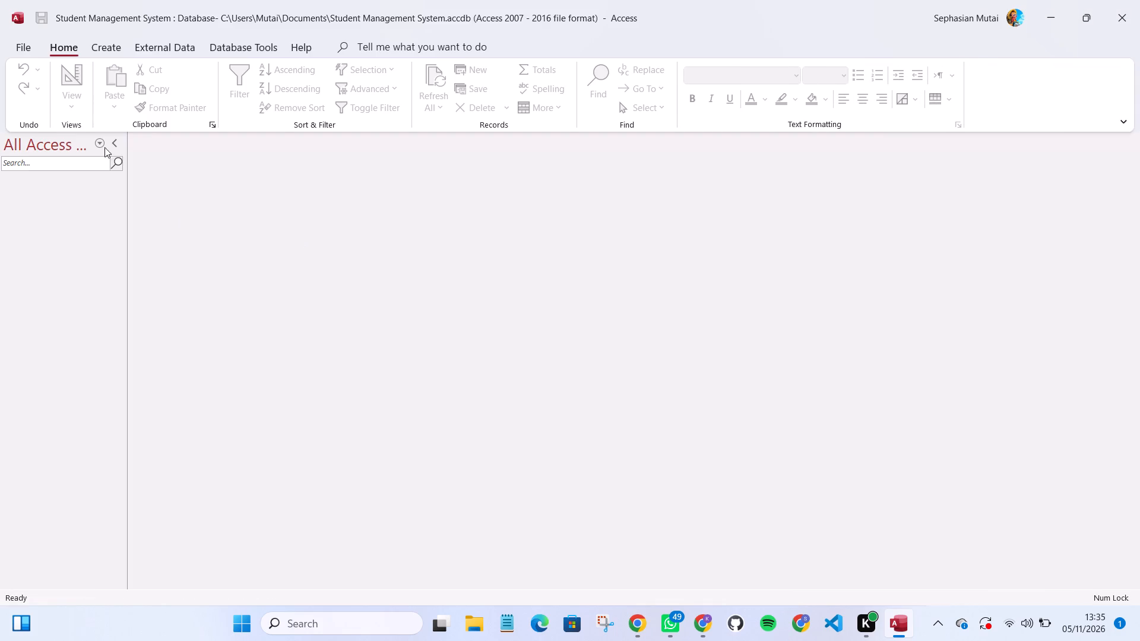
# Start creating a new table in the empty database.
pyautogui.click(106, 48)
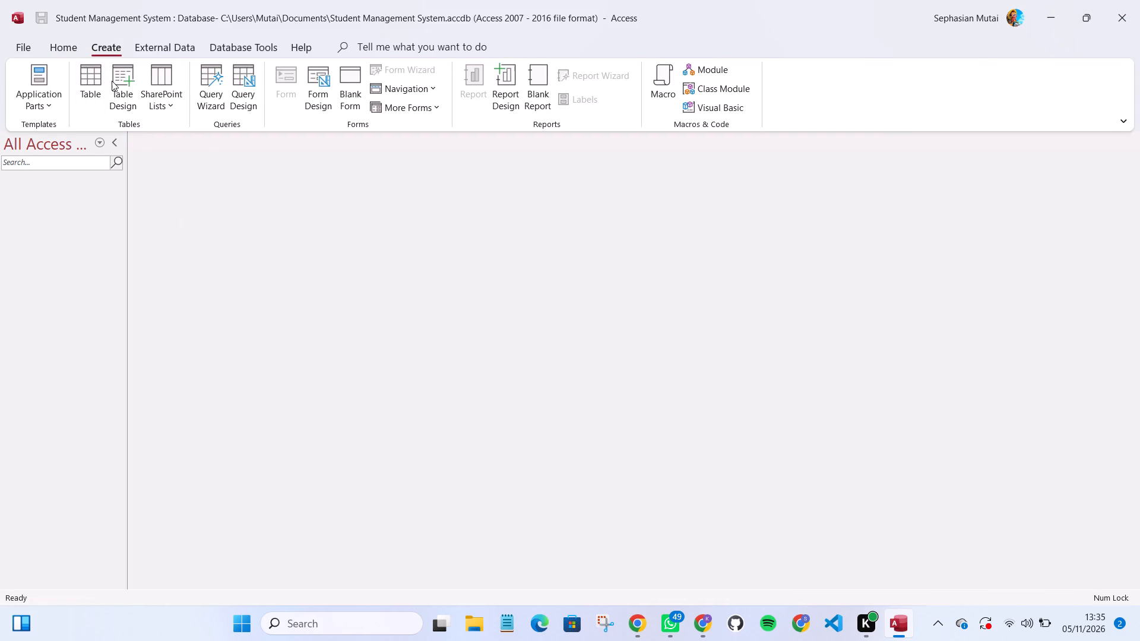
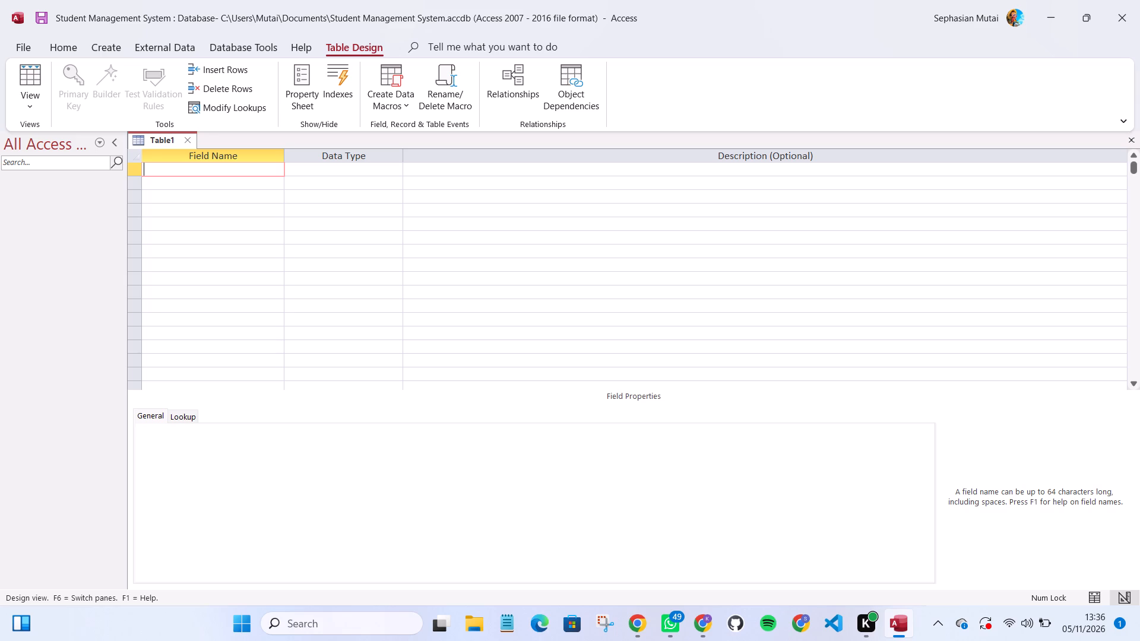
# Add a Student ID field as the table's first field and set its data type to AutoNumber.
pyautogui.write('tudent')
pyautogui.press('space')
pyautogui.press('BackSpace')
pyautogui.press('d')
pyautogui.press('Return')
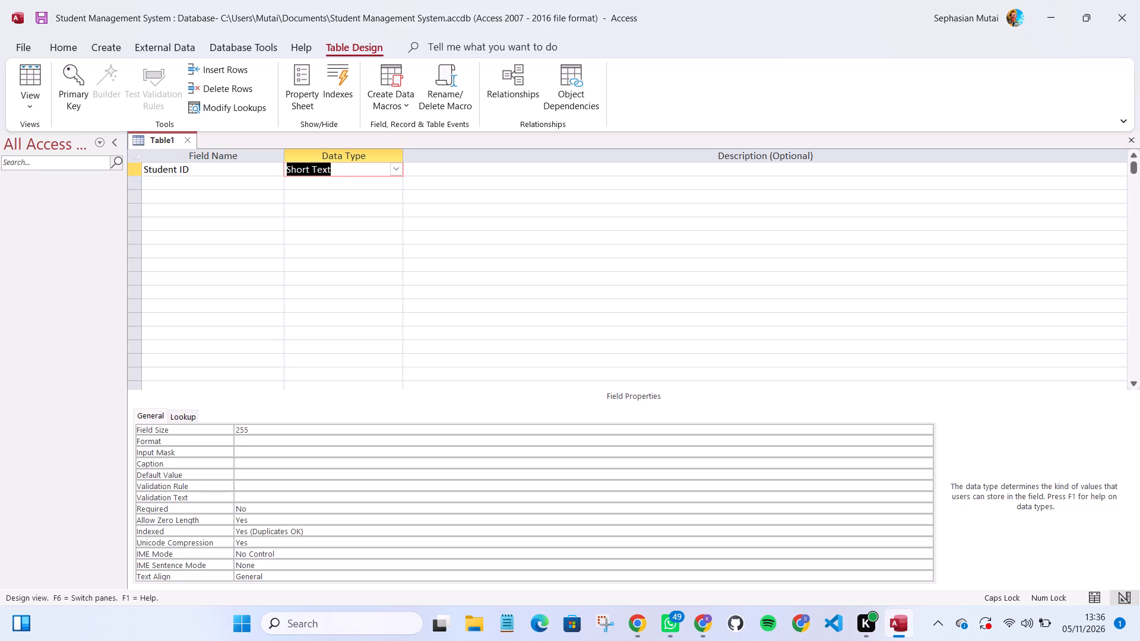
pyautogui.click(394, 169)
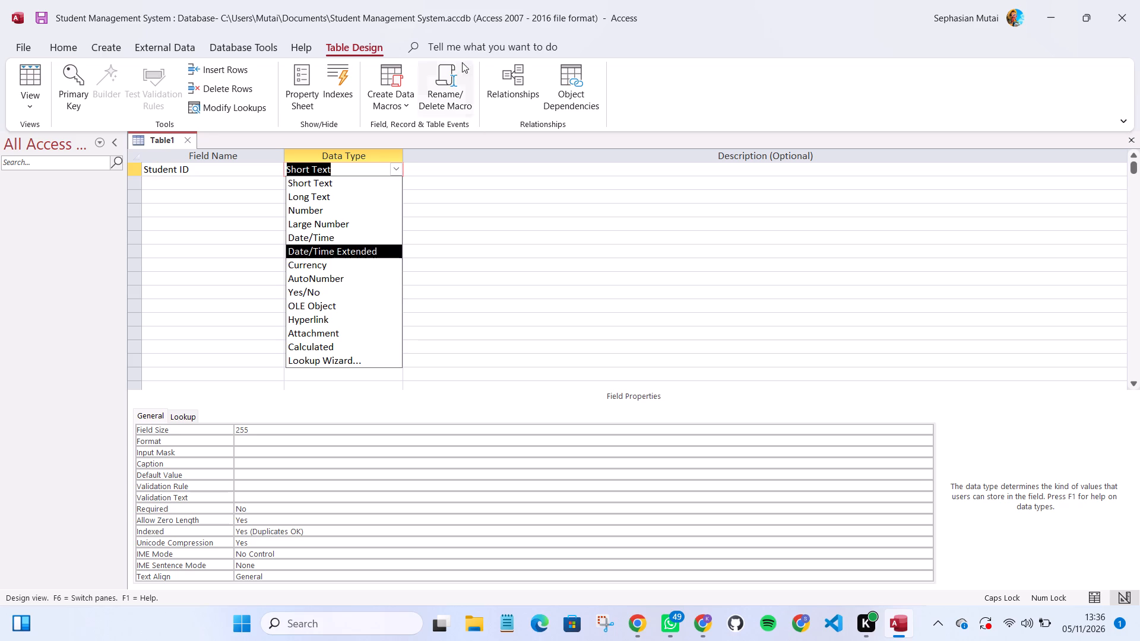
pyautogui.scroll(-2, 330, 250)
pyautogui.click(330, 250)
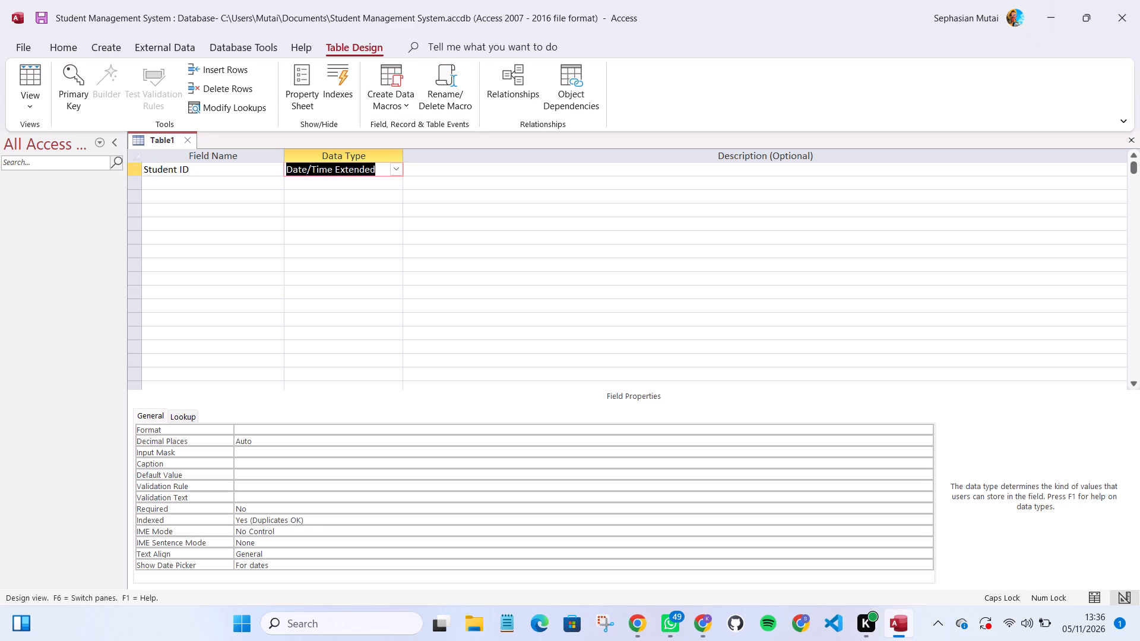
pyautogui.click(394, 172)
pyautogui.scroll(-6, 357, 214)
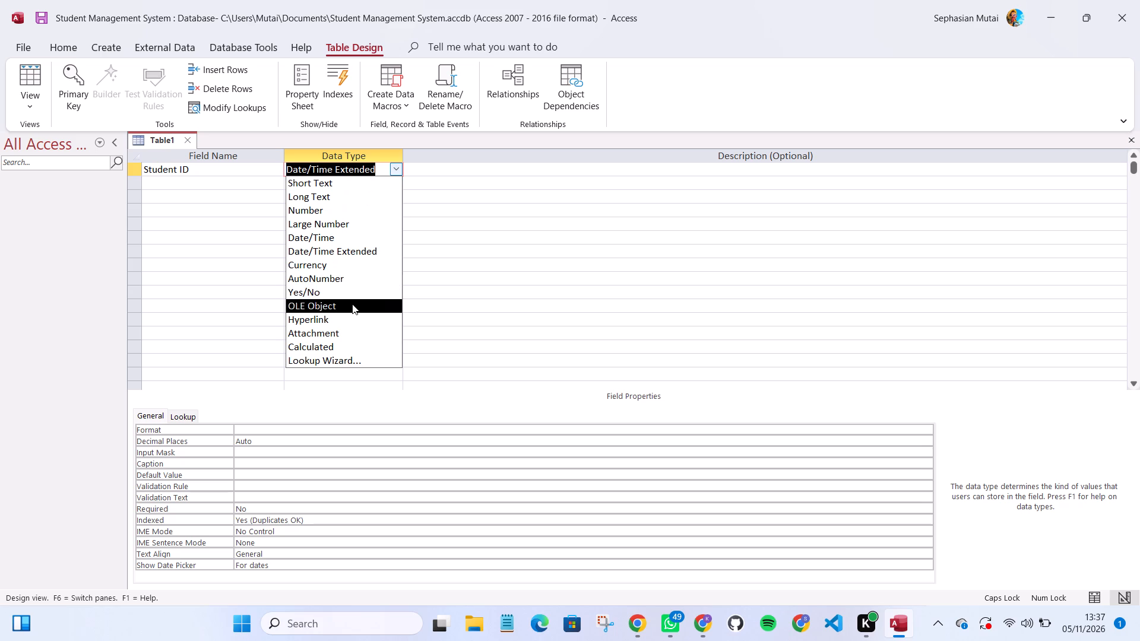
pyautogui.scroll(3, 344, 297)
pyautogui.scroll(5, 355, 198)
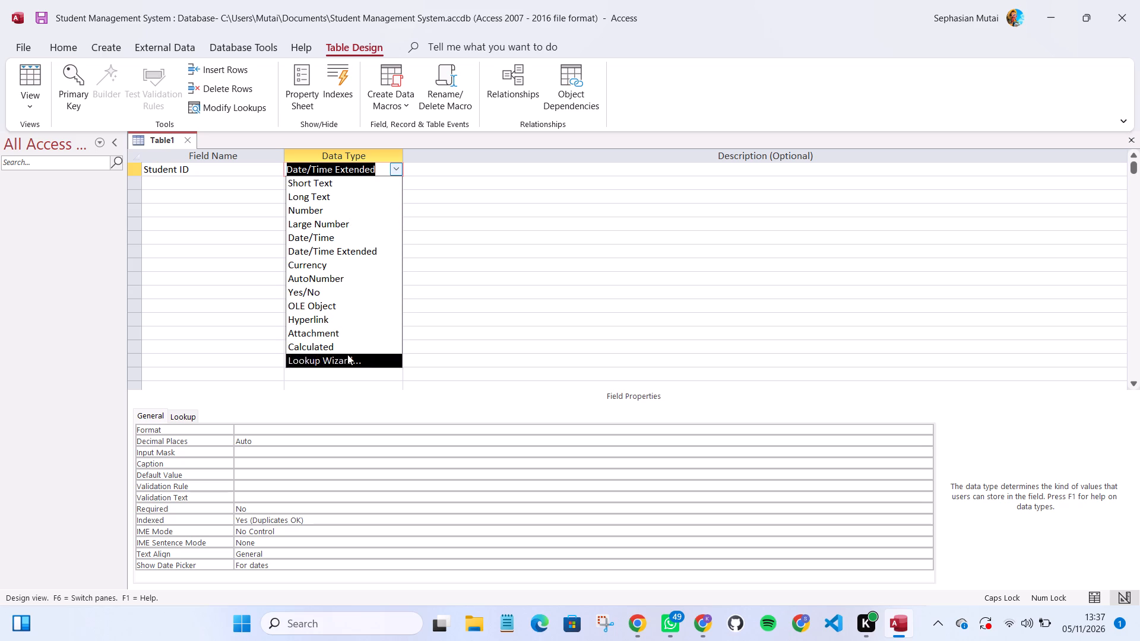
pyautogui.scroll(-6, 339, 323)
pyautogui.click(344, 276)
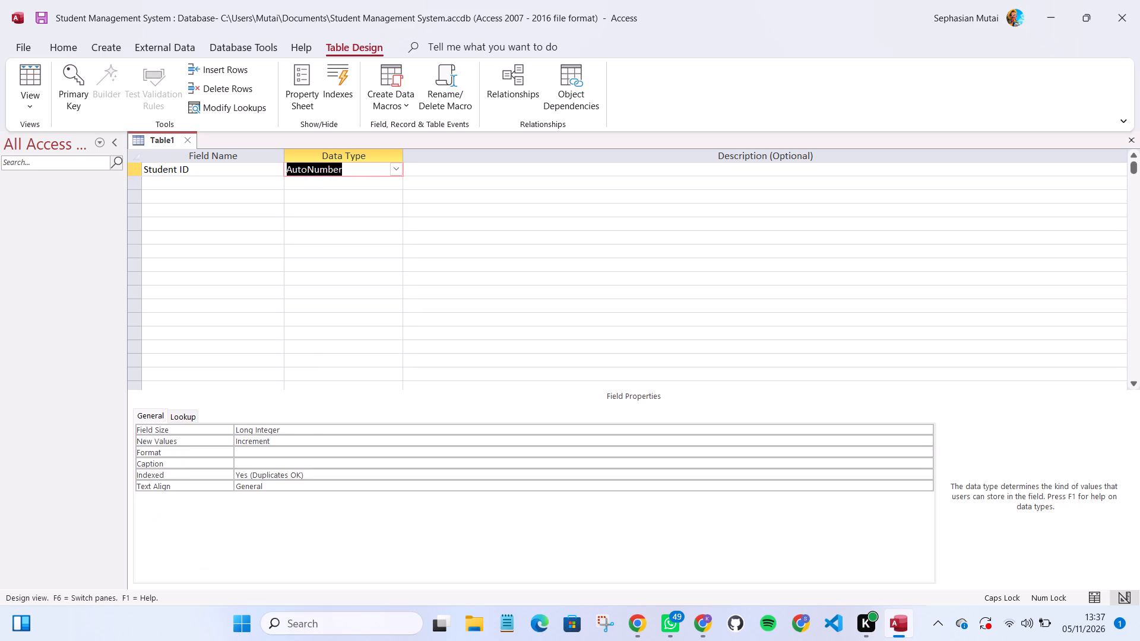
# Add a First name field below Student ID with the Short Text data type.
pyautogui.click(183, 176)
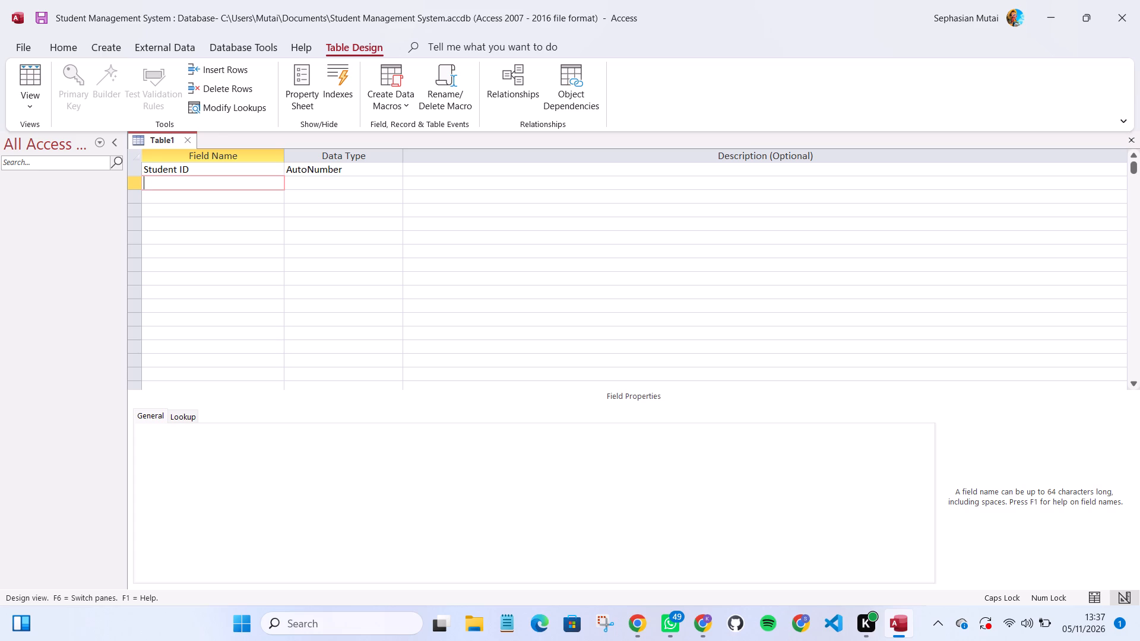
pyautogui.press('f')
pyautogui.write('irst')
pyautogui.press('space')
pyautogui.write('name')
pyautogui.press('Return')
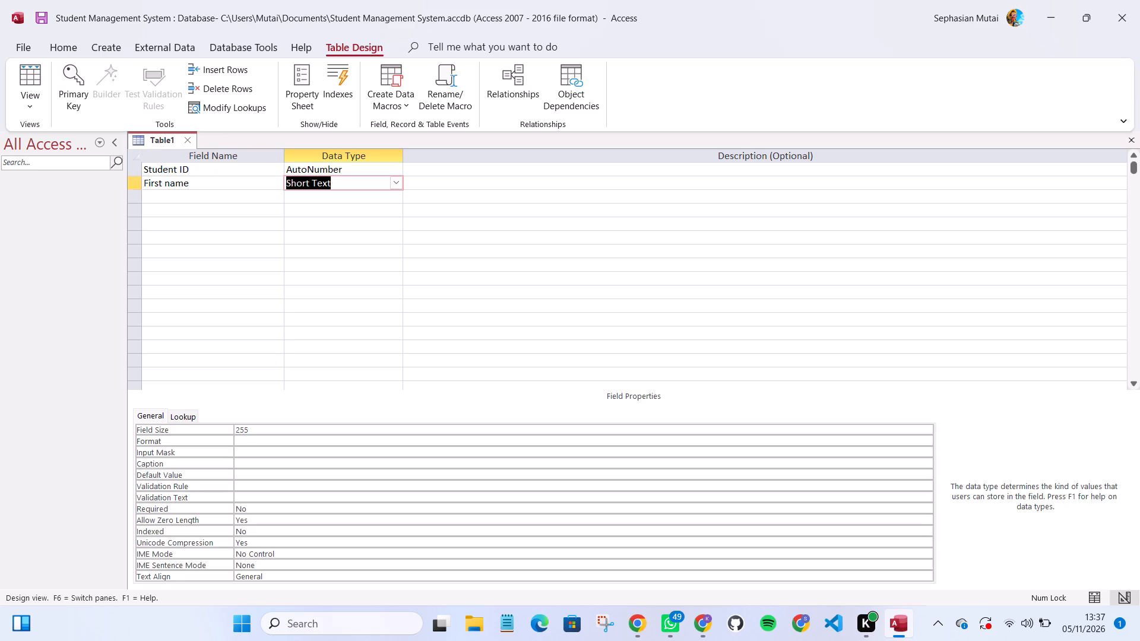
pyautogui.press('Return')
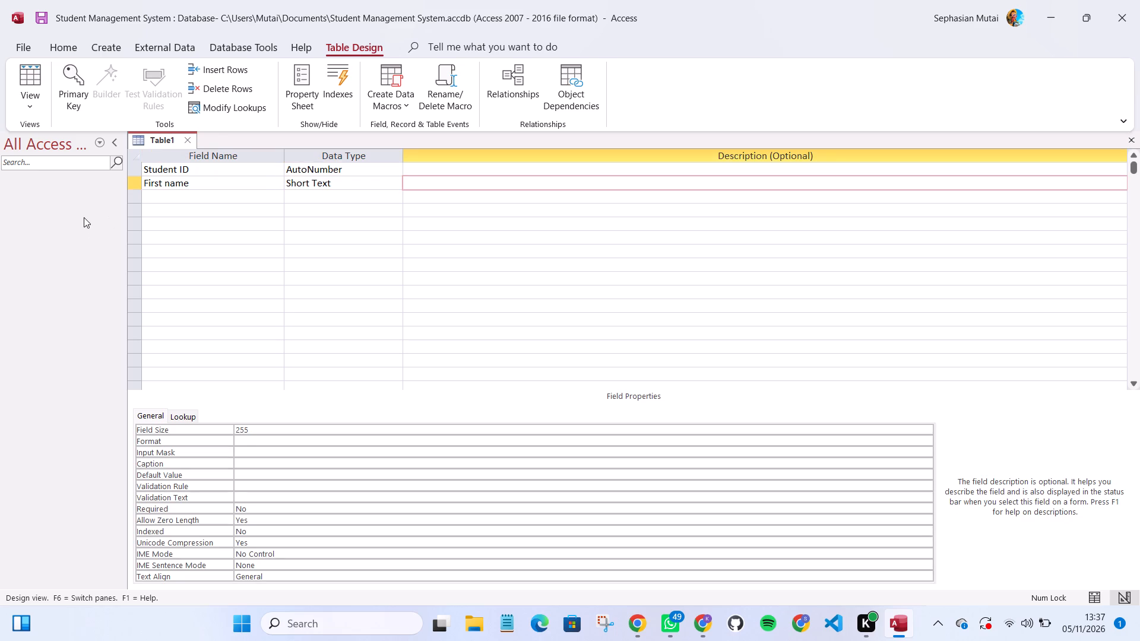
# Add a Last name field below First name with the Short Text data type.
pyautogui.click(163, 199)
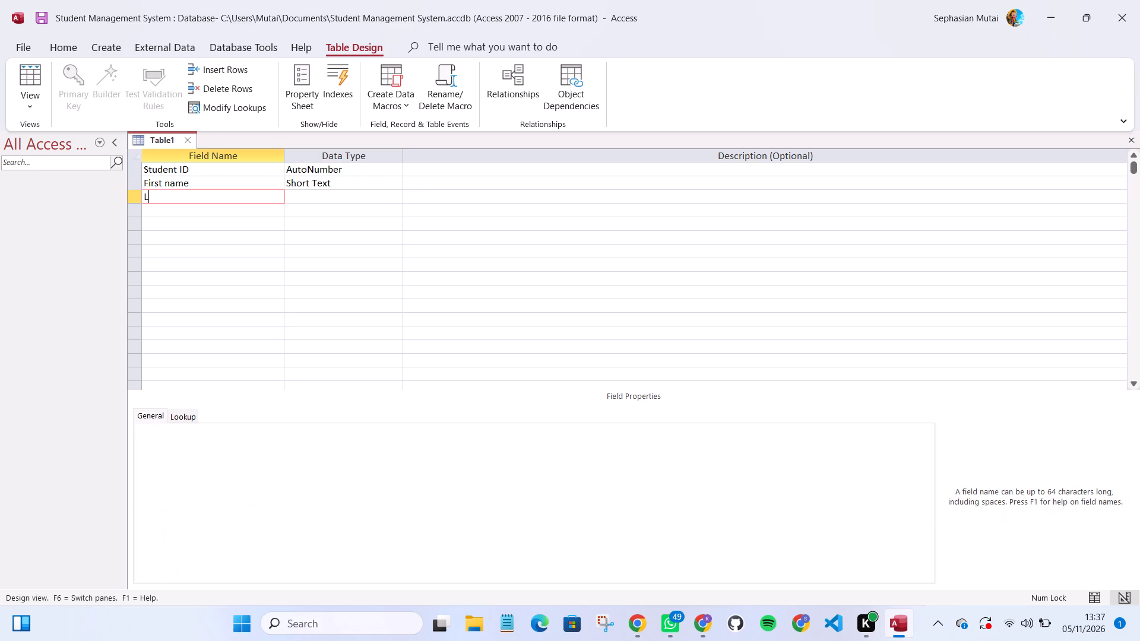
pyautogui.write('ast name')
pyautogui.press('Return')
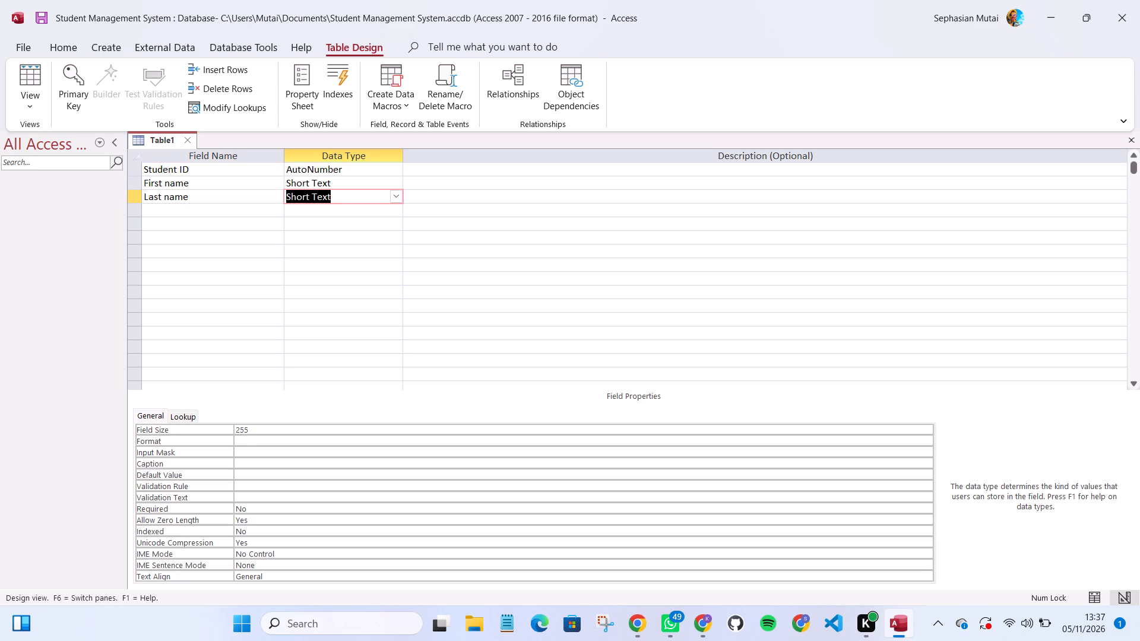
# Add a Gender field below Last name with the Short Text data type.
pyautogui.click(176, 213)
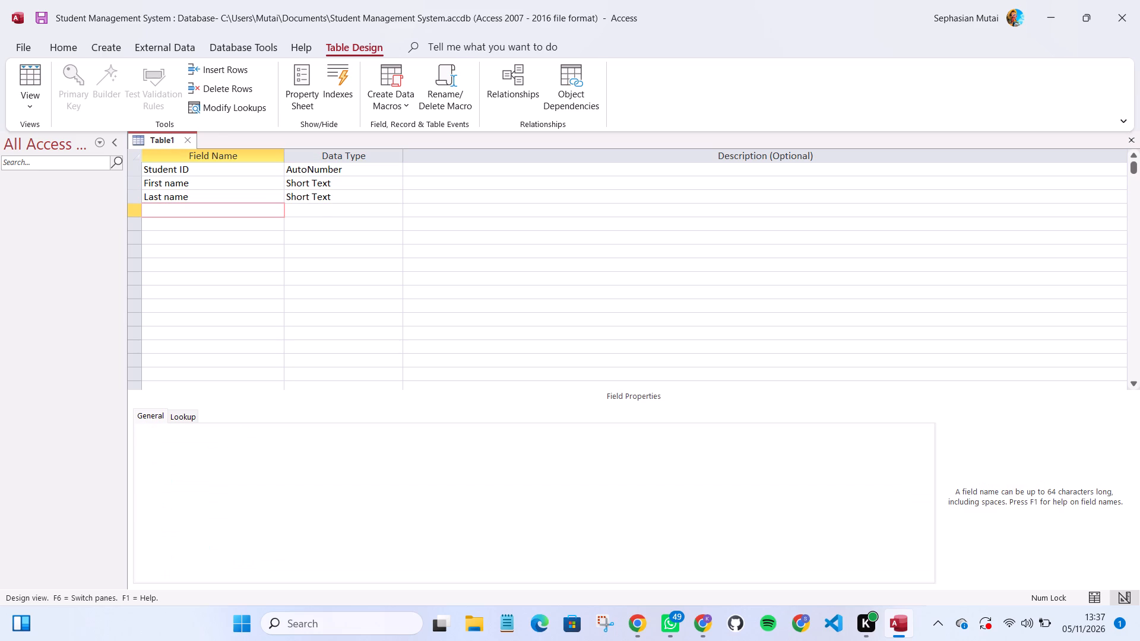
pyautogui.press('g')
pyautogui.press('BackSpace')
pyautogui.write('ender')
pyautogui.press('Return')
# Add a DOB field below Gender and set its data type to Date/Time.
pyautogui.press('Down')
pyautogui.press('Left')
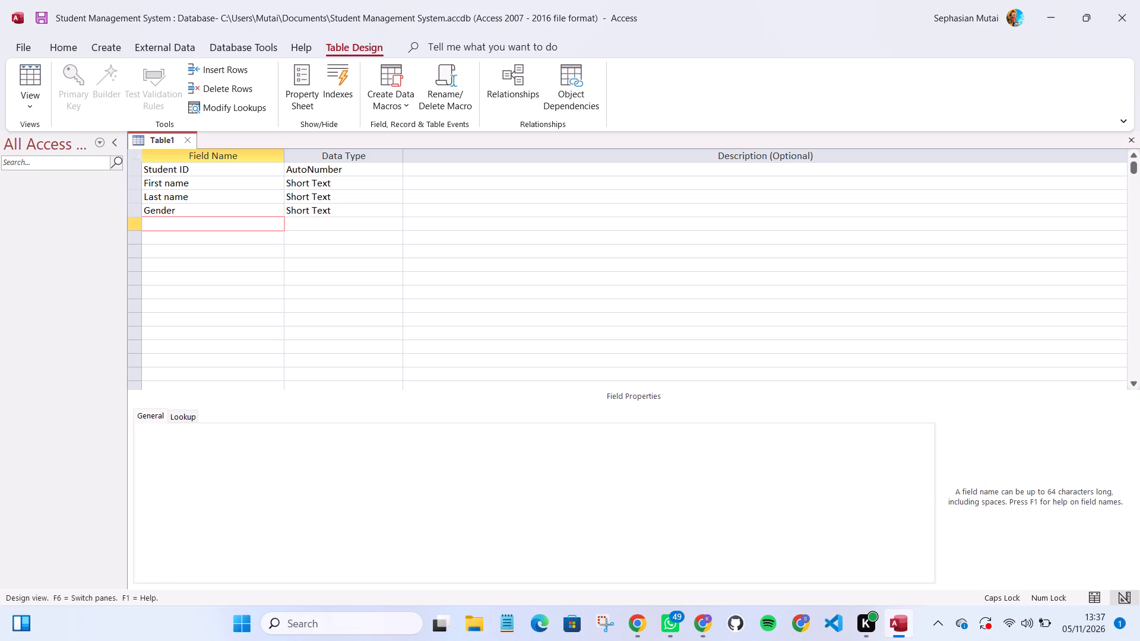
pyautogui.write('DO')
pyautogui.press('b')
pyautogui.press('Right')
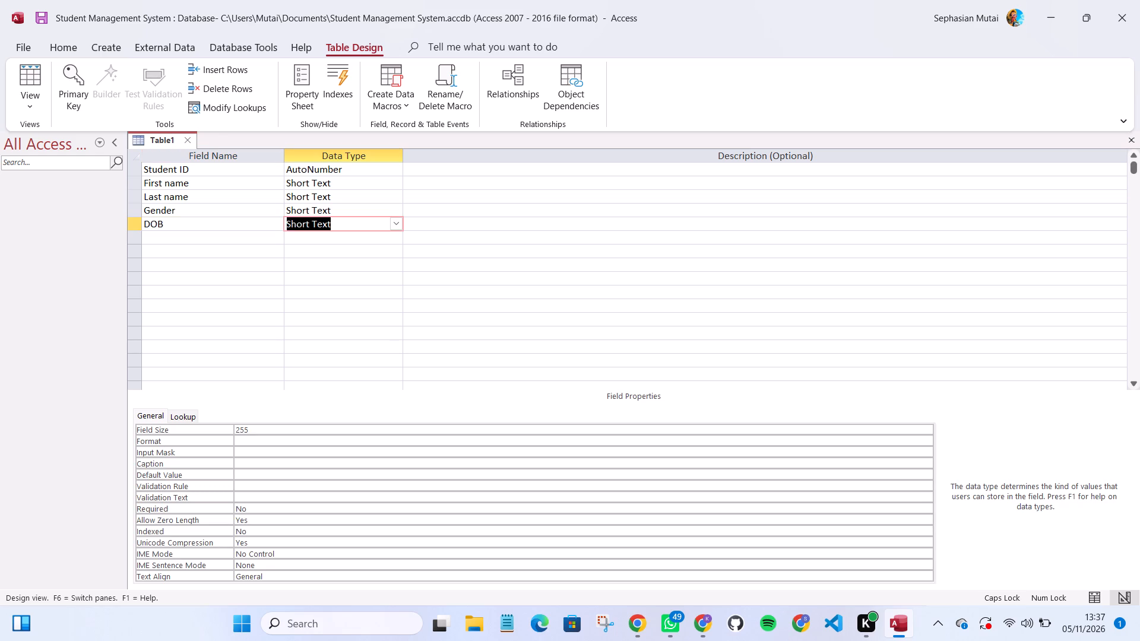
pyautogui.click(400, 226)
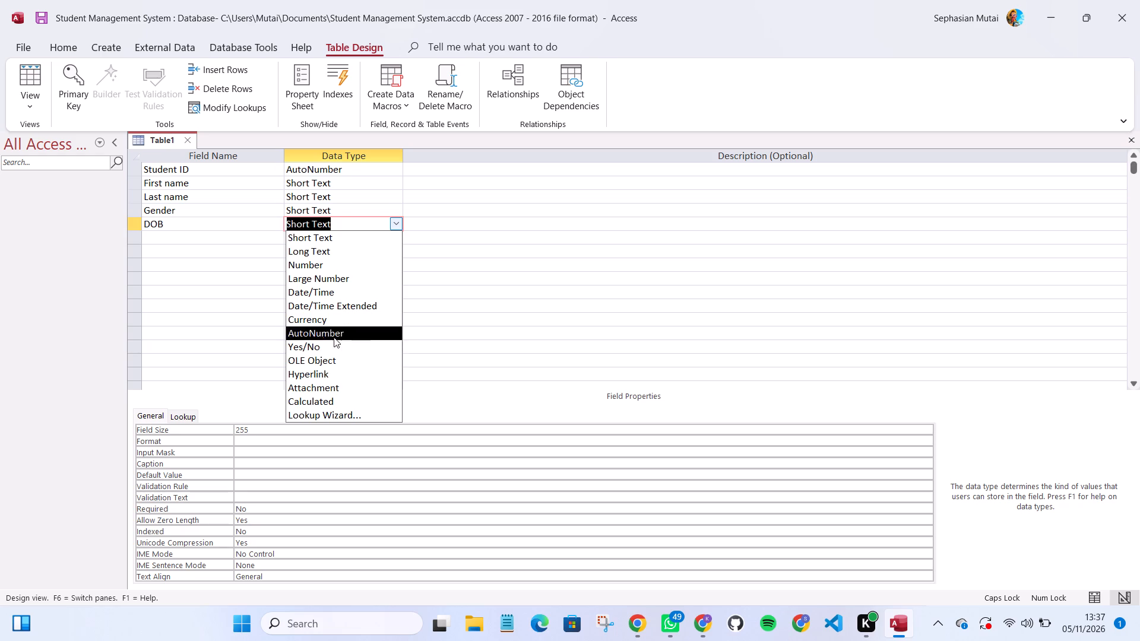
pyautogui.click(348, 294)
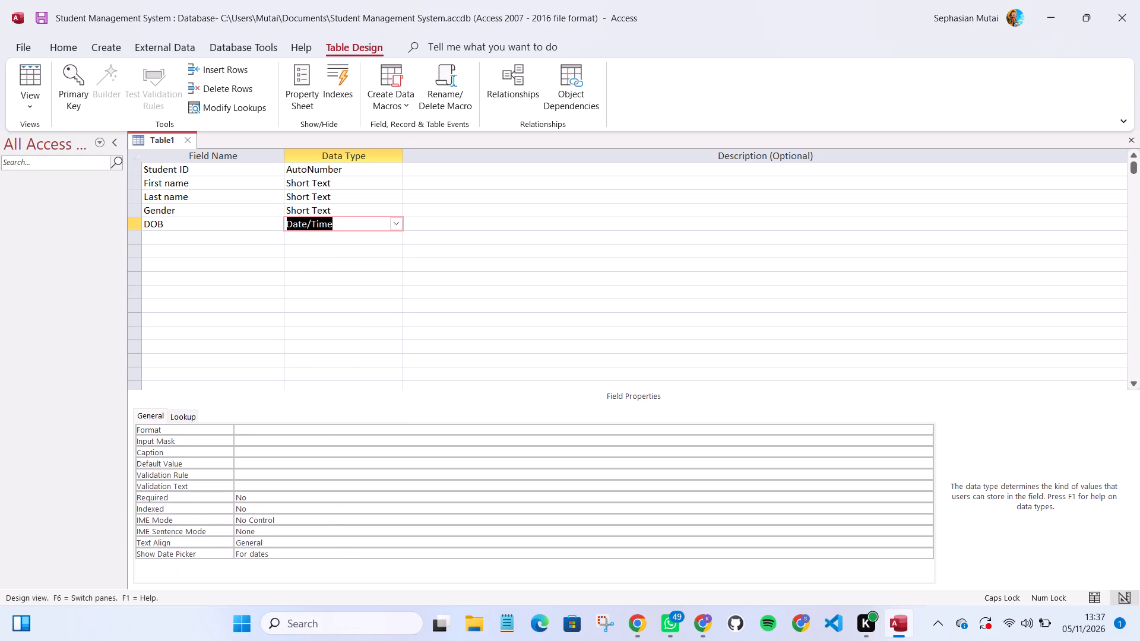
# Add a Course field below DOB with the Short Text data type.
pyautogui.click(183, 236)
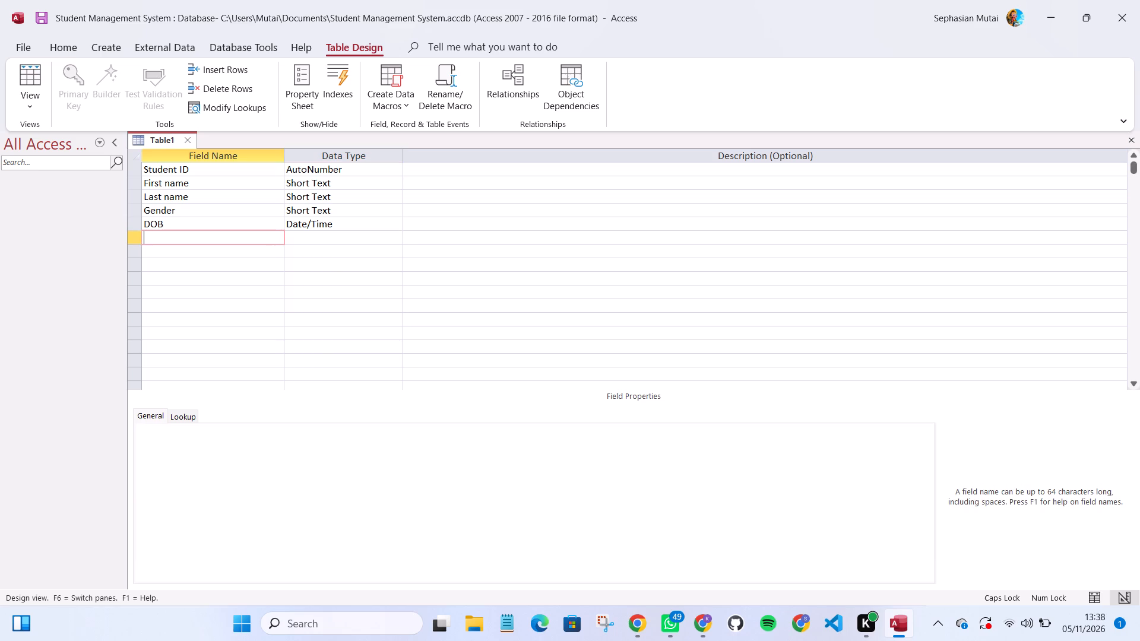
pyautogui.press('c')
pyautogui.press('BackSpace')
pyautogui.press('c')
pyautogui.write('ou')
pyautogui.write('rse')
pyautogui.press('Right')
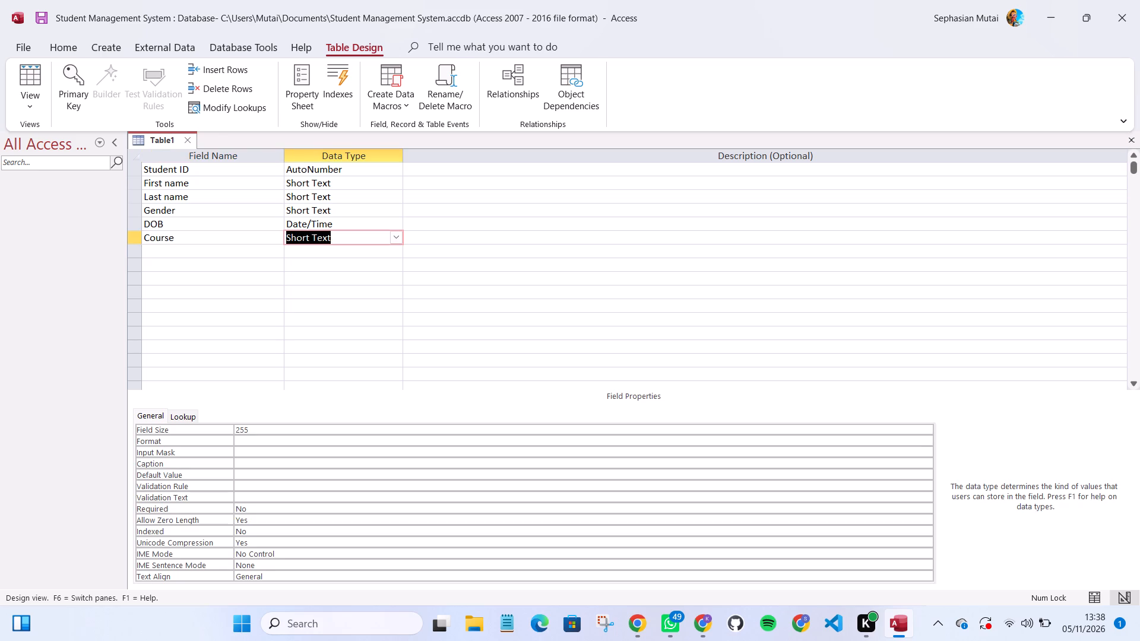
# Add a Year of study field below Course and set its data type to Number.
pyautogui.click(206, 254)
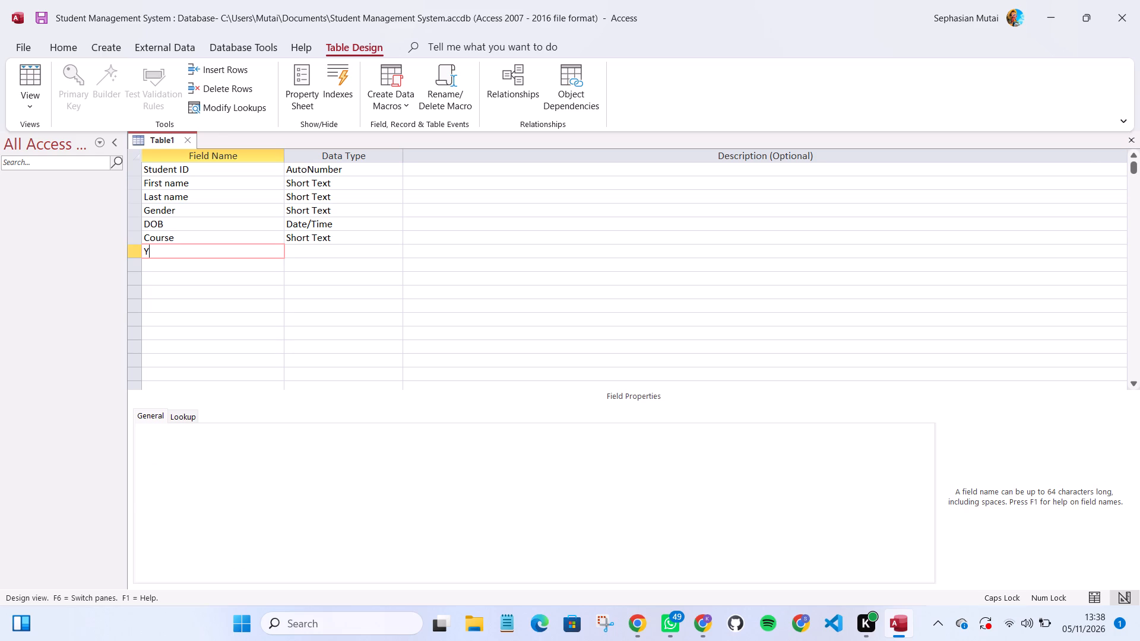
pyautogui.press('BackSpace')
pyautogui.write('of')
pyautogui.press('BackSpace')
pyautogui.press('BackSpace')
pyautogui.press('space')
pyautogui.write('os')
pyautogui.press('BackSpace')
pyautogui.write('f')
pyautogui.press('space')
pyautogui.write('stu')
pyautogui.write('dt')
pyautogui.press('BackSpace')
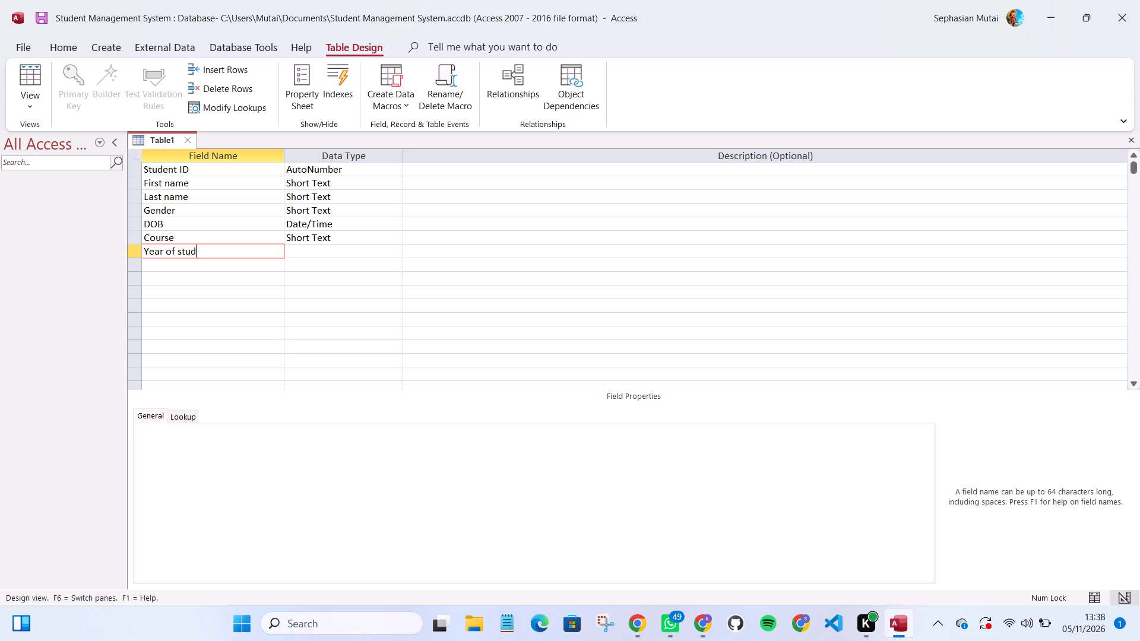
pyautogui.press('y')
pyautogui.press('Right')
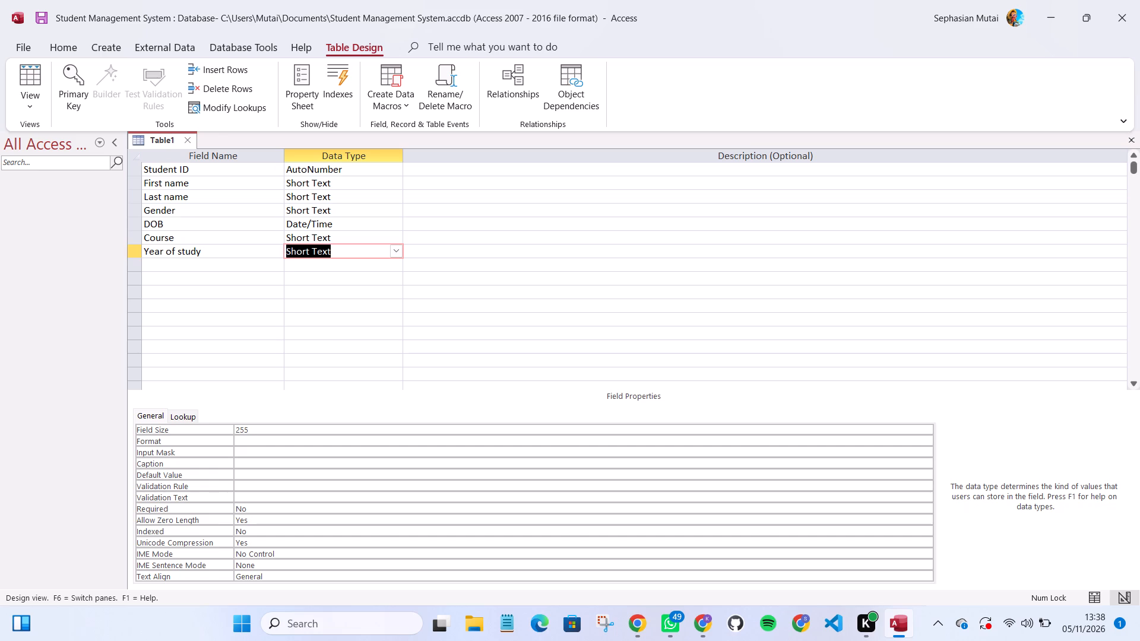
pyautogui.click(399, 250)
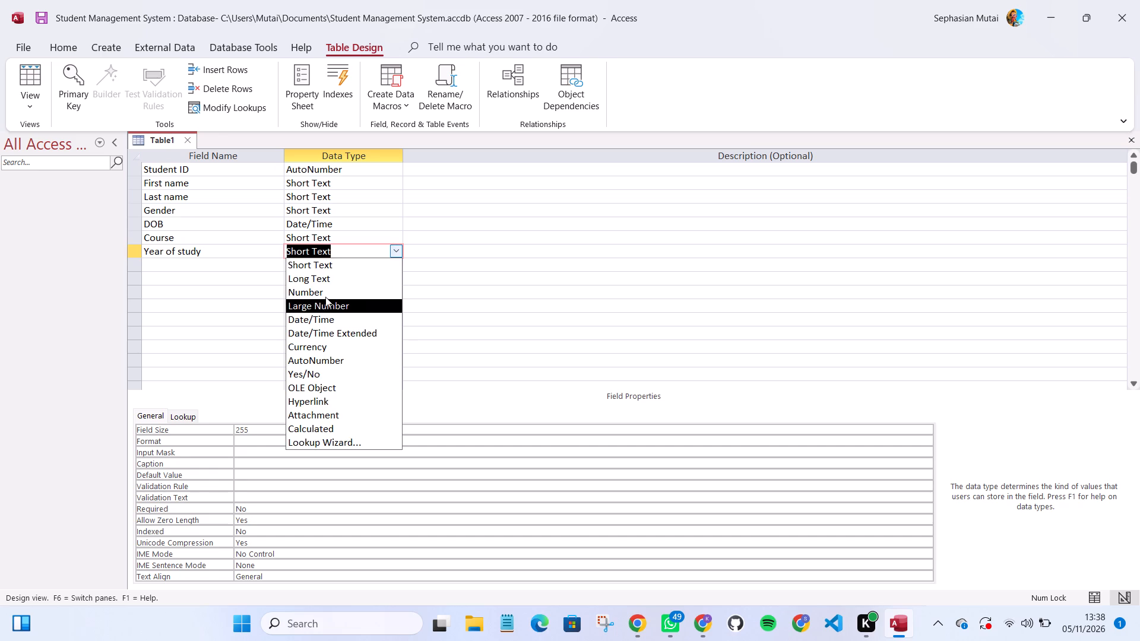
pyautogui.click(330, 291)
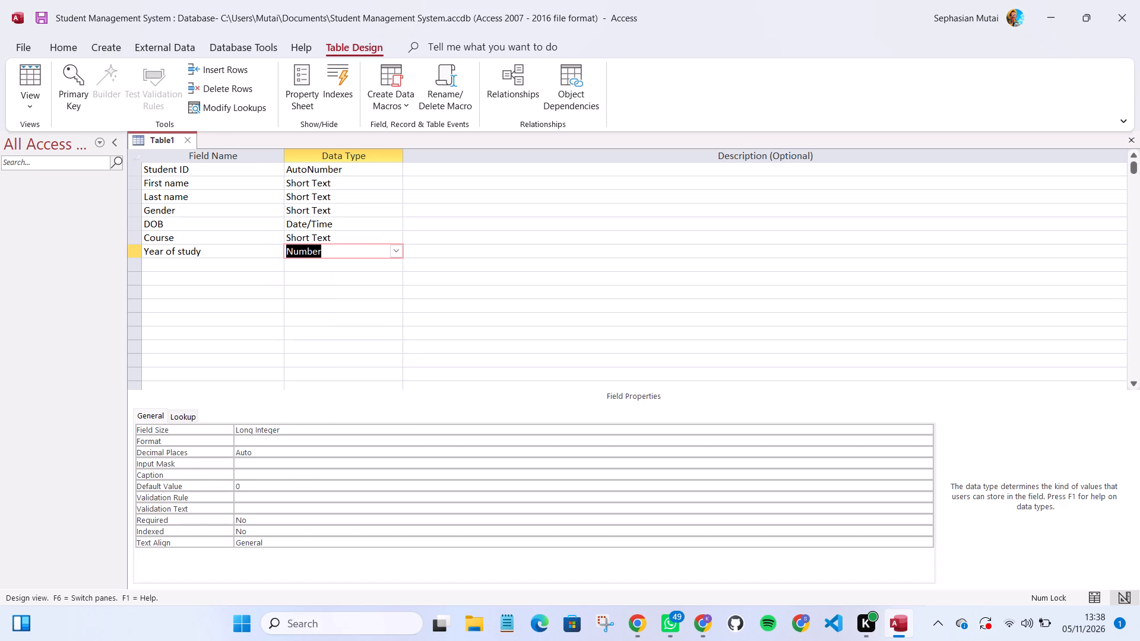
# Set the Student ID field as the table's primary key.
pyautogui.click(136, 170)
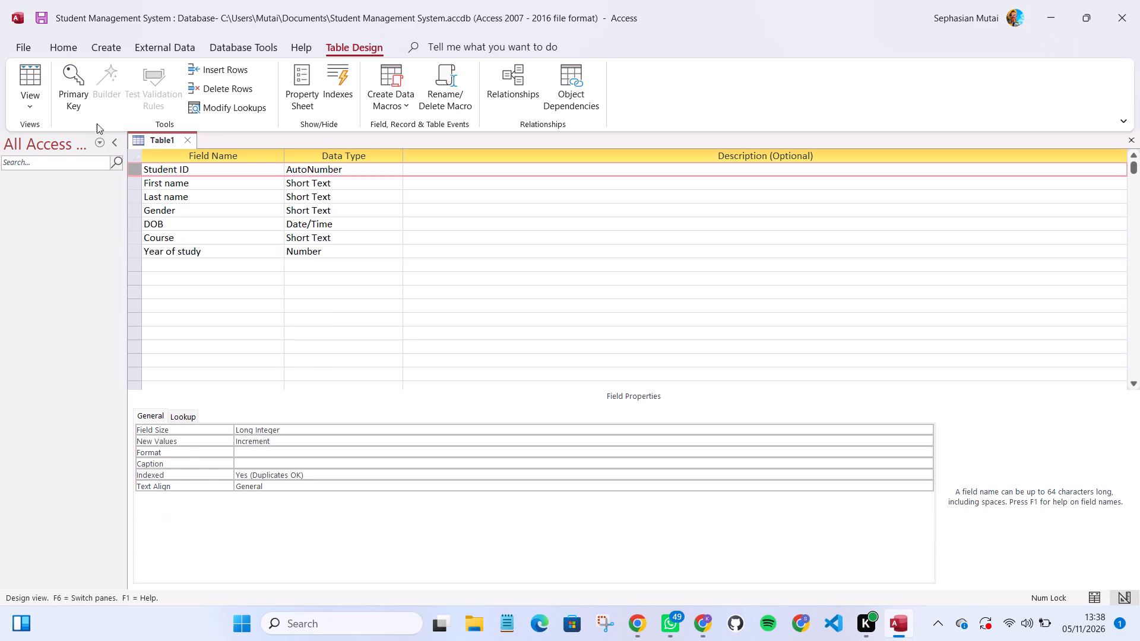
pyautogui.click(78, 91)
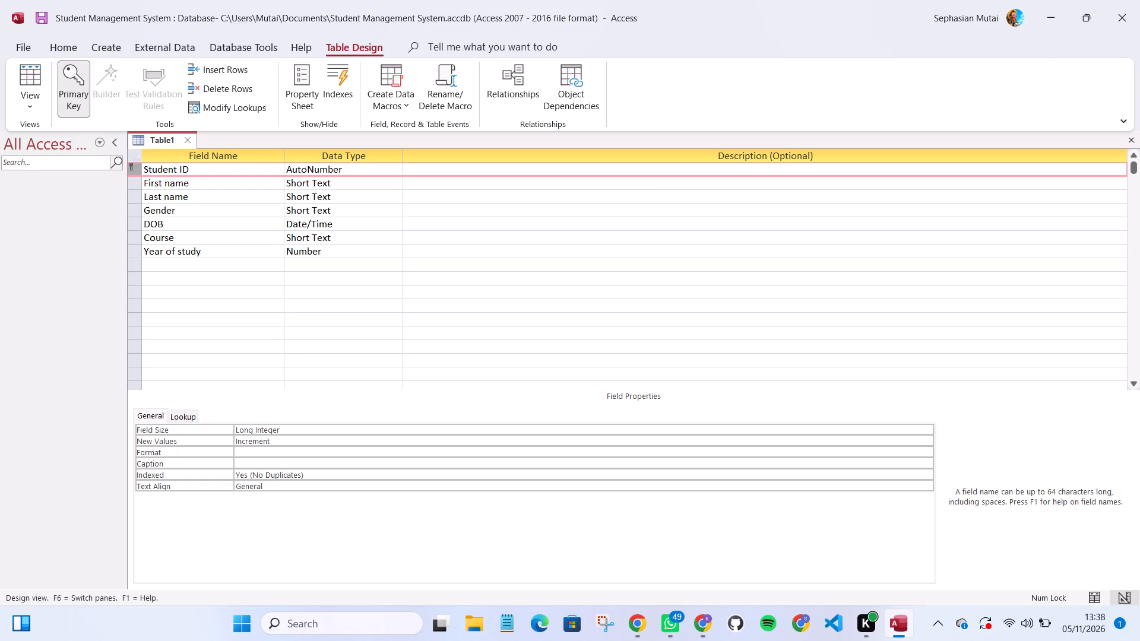
# Save the table with the name Students.
pyautogui.hotkey('ctrl', 's')
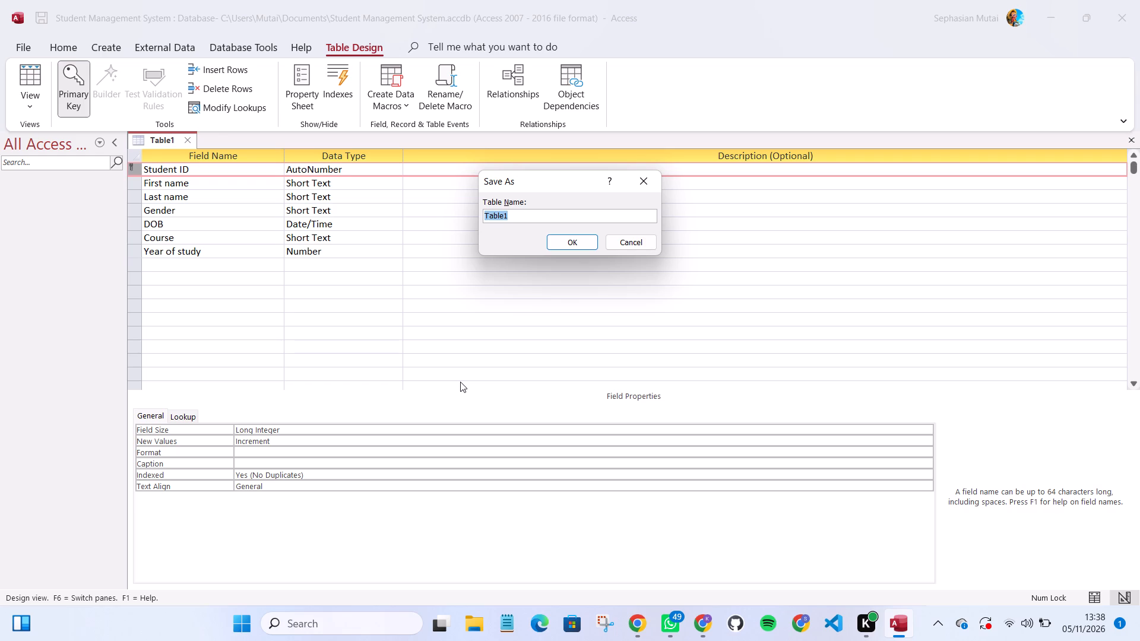
pyautogui.press('s')
pyautogui.write('tudents')
pyautogui.press('Return')
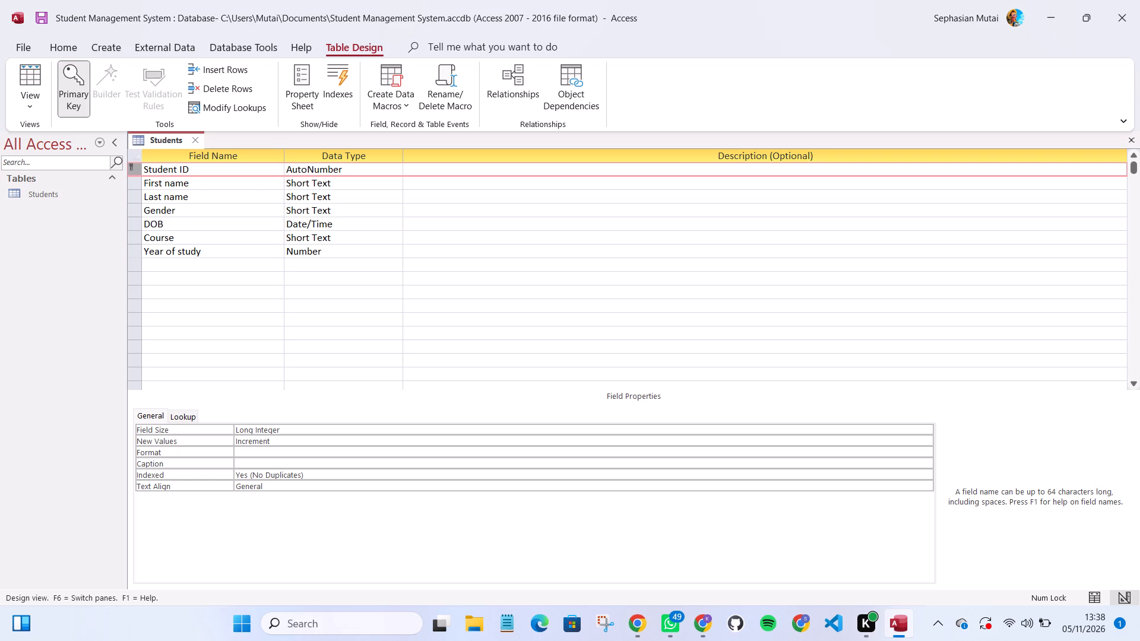
# Create a second table in design view with a first field CourseID of data type AutoNumber.
pyautogui.click(94, 44)
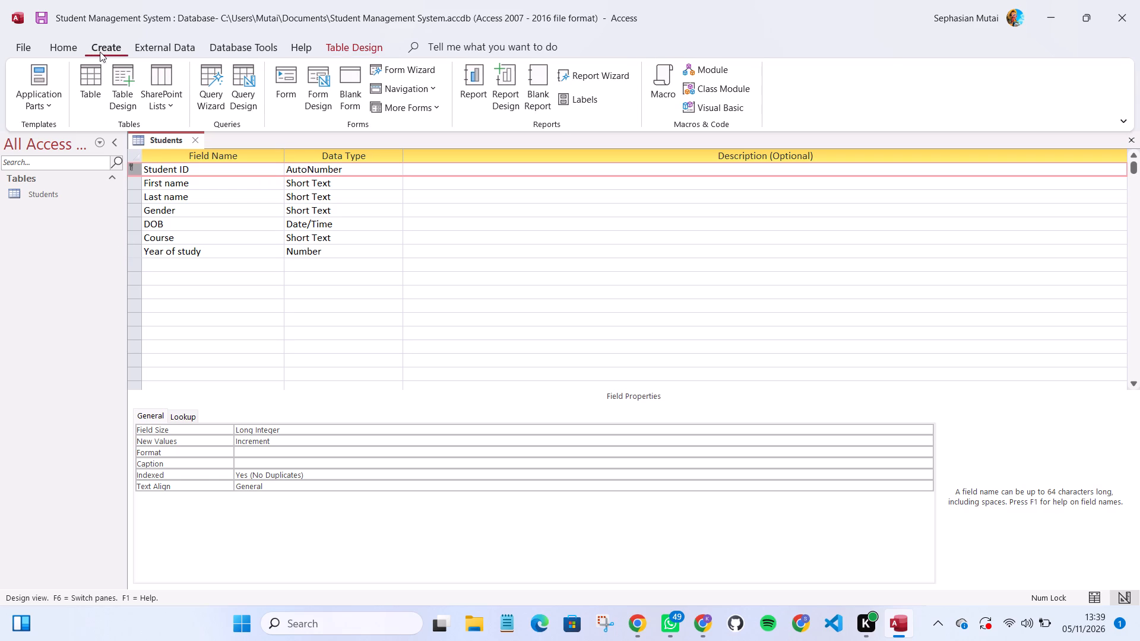
pyautogui.click(124, 102)
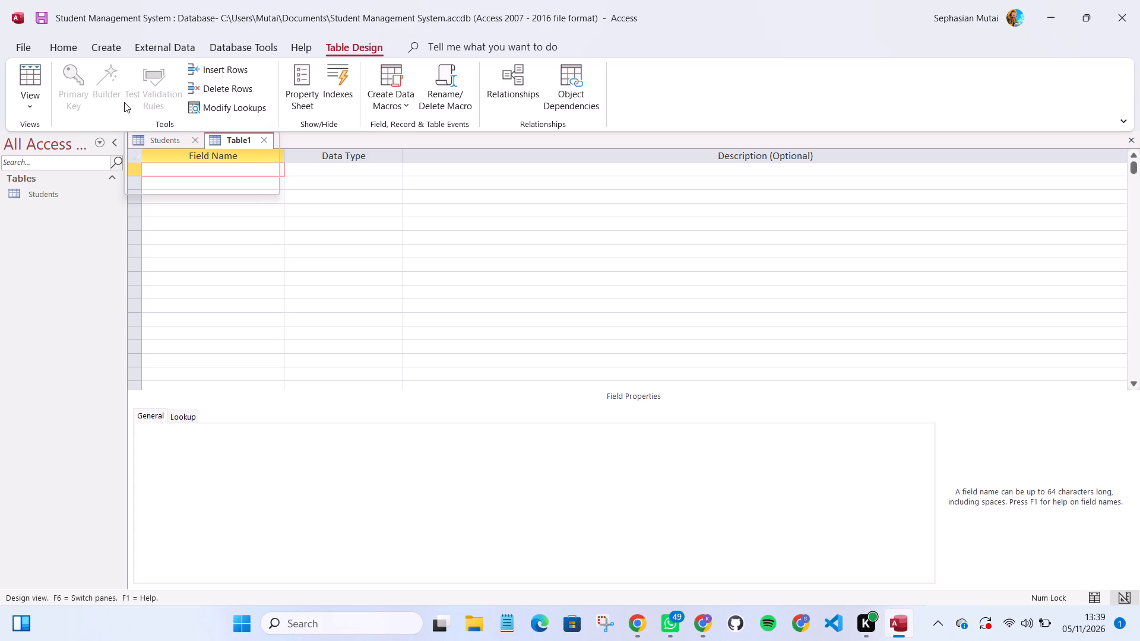
pyautogui.press('c')
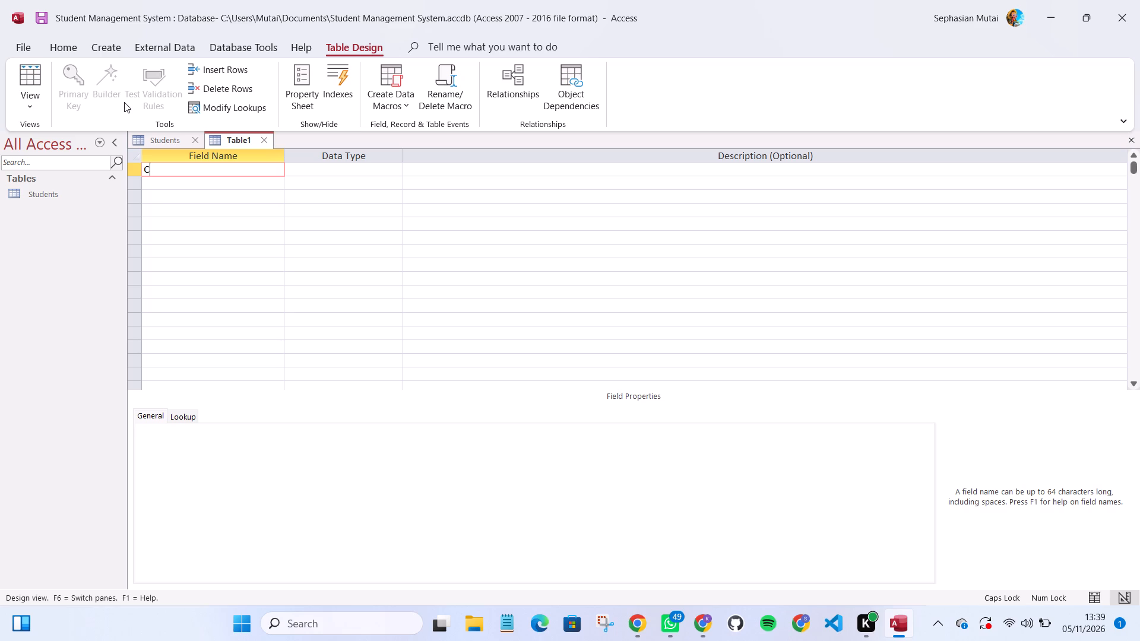
pyautogui.press('o')
pyautogui.write('urse')
pyautogui.write('ID')
pyautogui.press('Right')
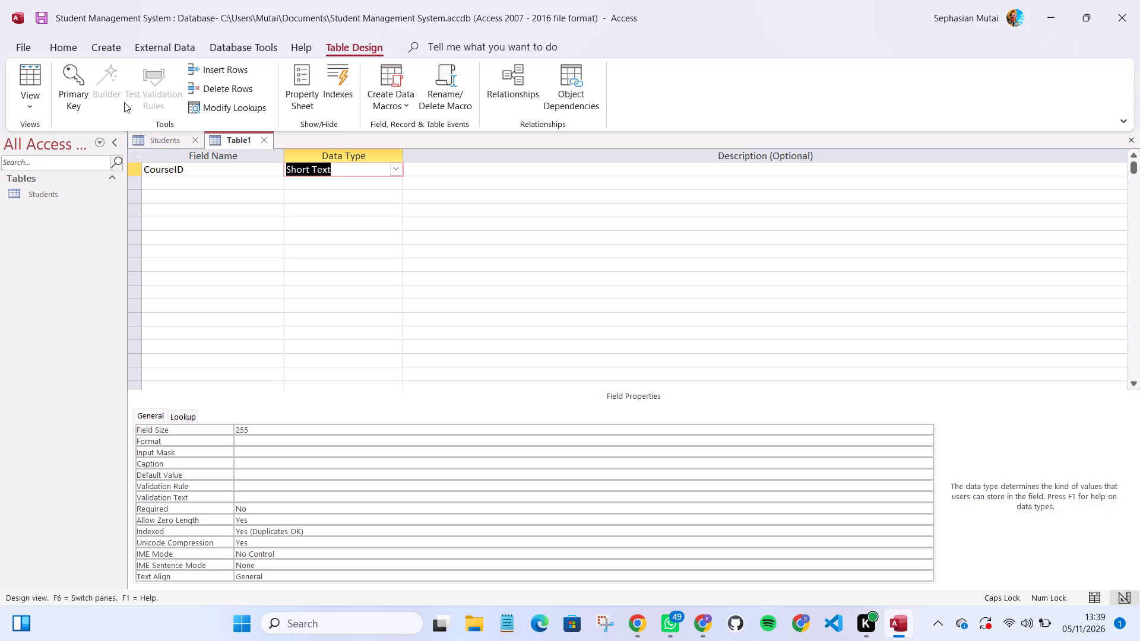
pyautogui.click(400, 172)
pyautogui.click(370, 279)
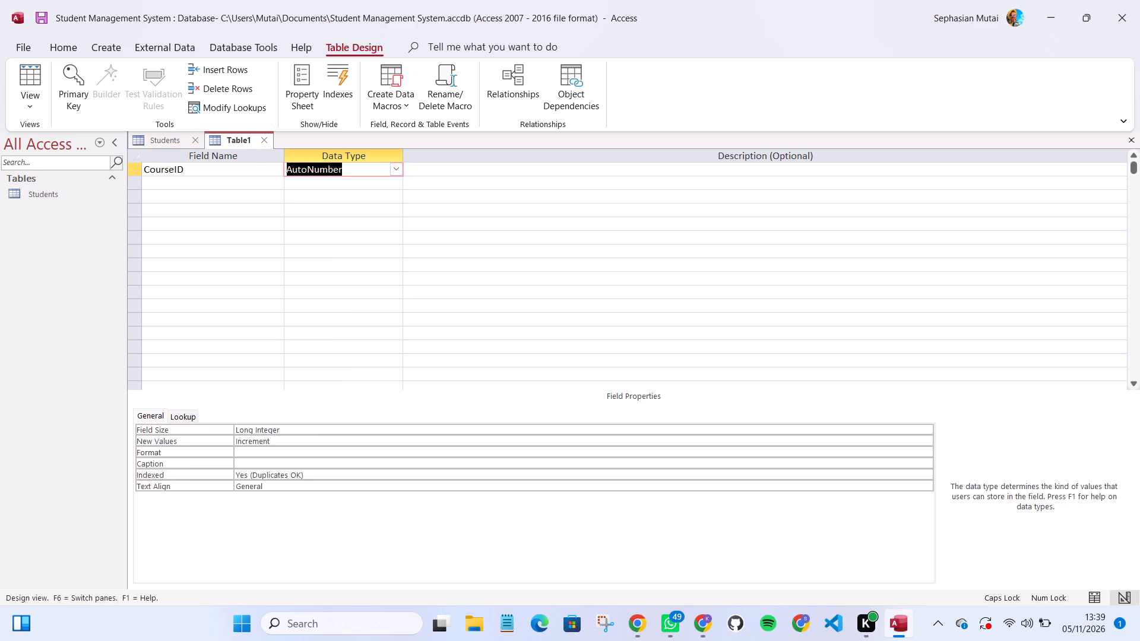
# Add a Coursename field below CourseID with the Short Text data type.
pyautogui.click(210, 182)
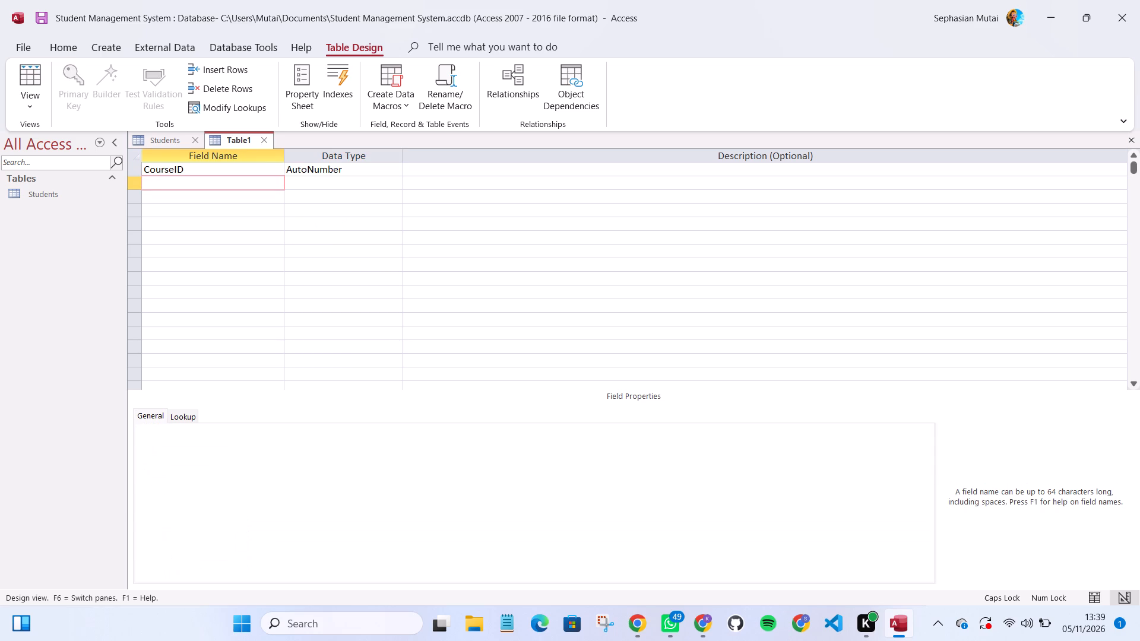
pyautogui.press('c')
pyautogui.write('name')
pyautogui.click(318, 179)
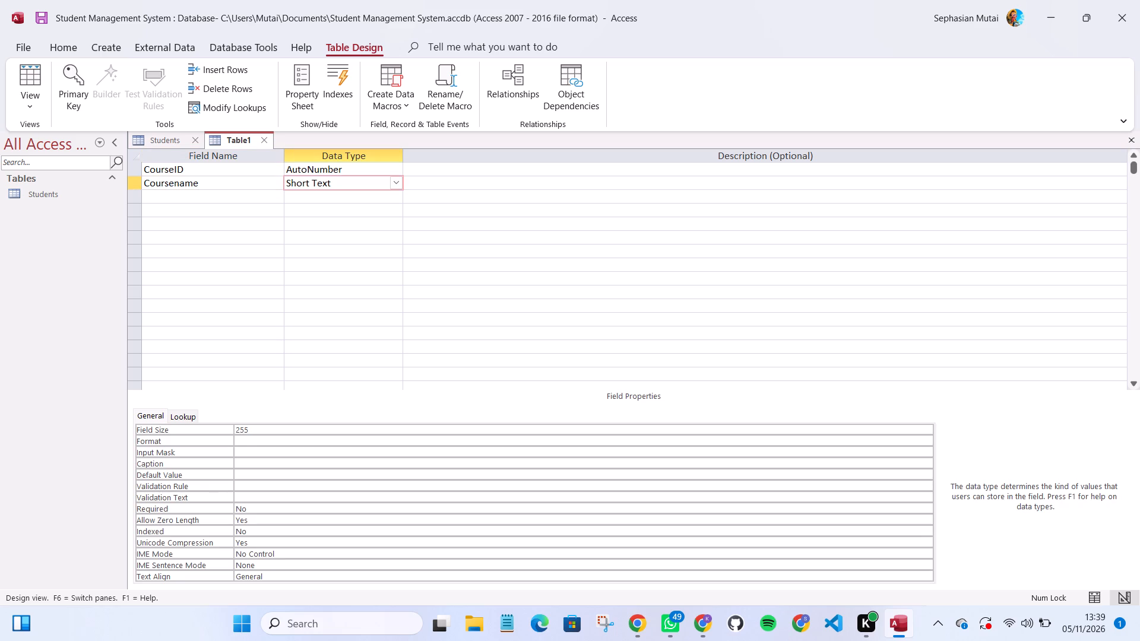
# Add a Department field below Coursename with the Short Text data type.
pyautogui.click(226, 197)
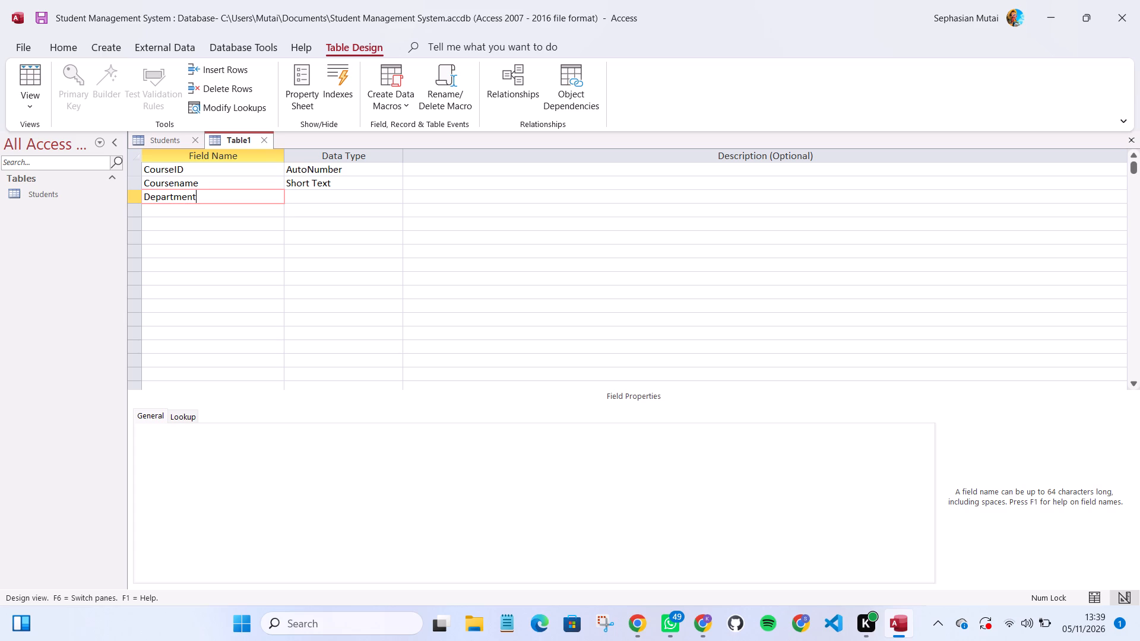
pyautogui.click(307, 193)
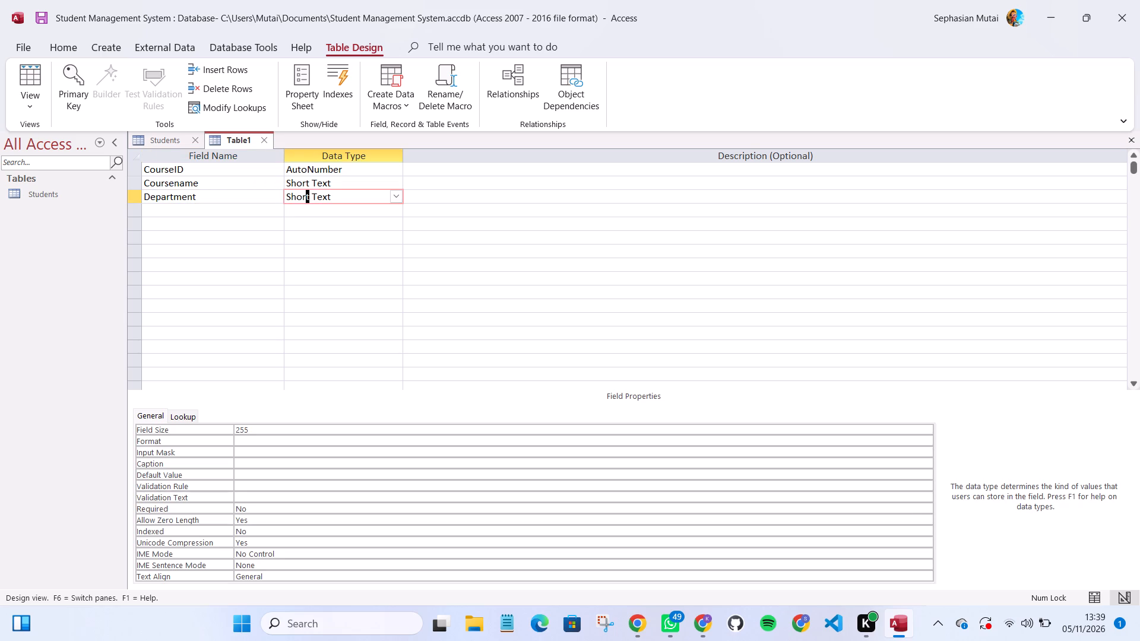
# Add a Duration field below Department and set its data type to Number.
pyautogui.click(248, 211)
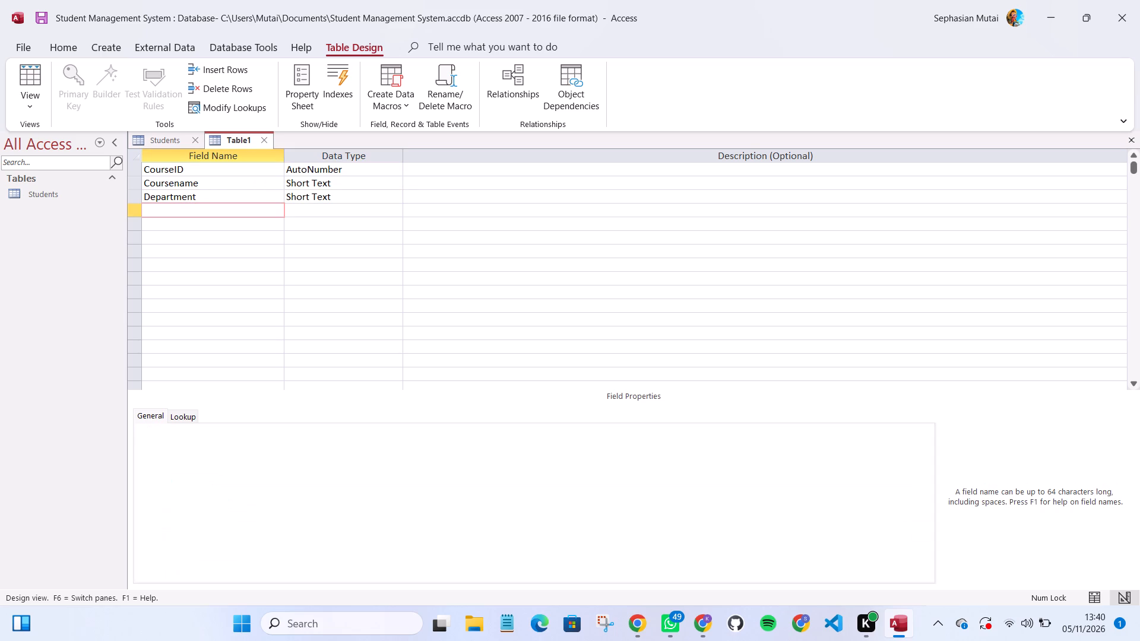
pyautogui.press('d')
pyautogui.click(363, 214)
pyautogui.click(398, 213)
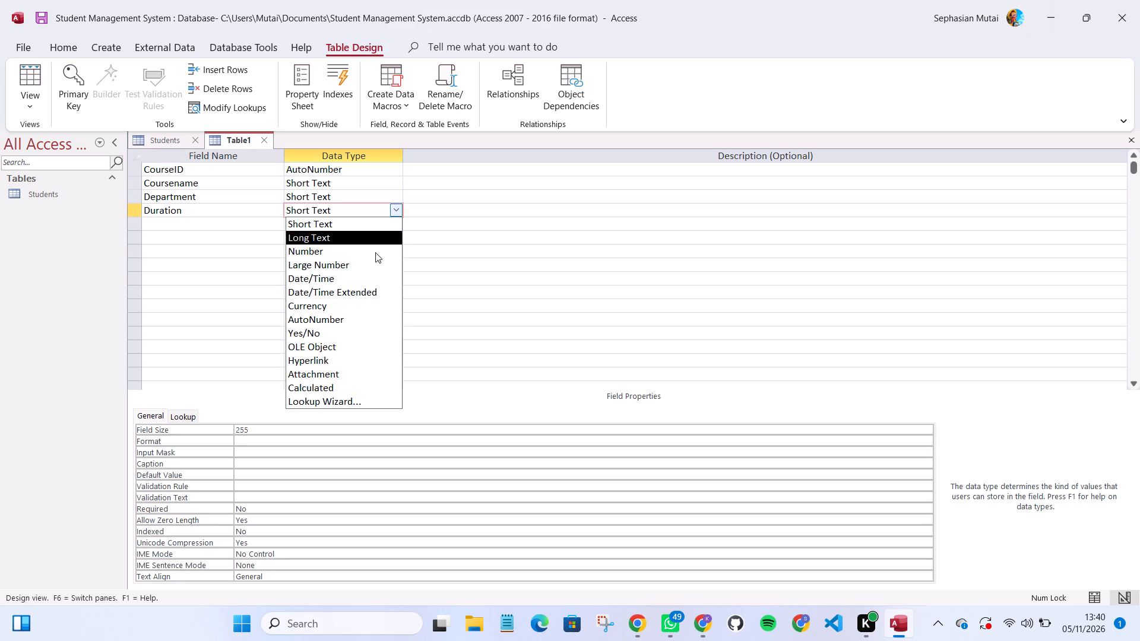
pyautogui.click(359, 258)
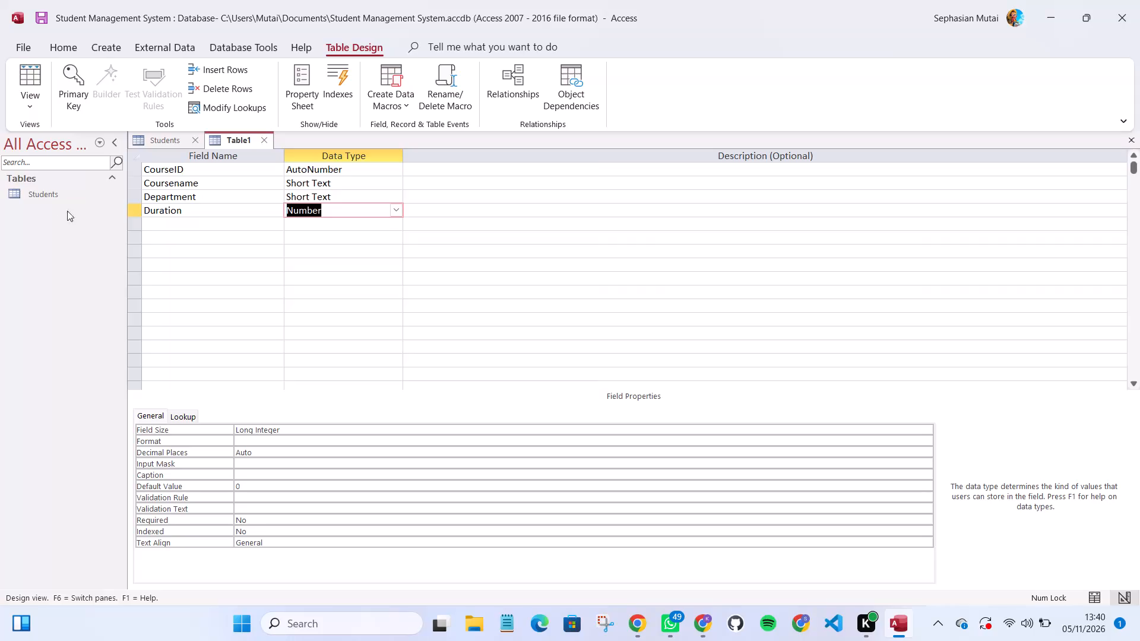
# Add a Fee field below Duration and set its data type to Currency.
pyautogui.click(156, 220)
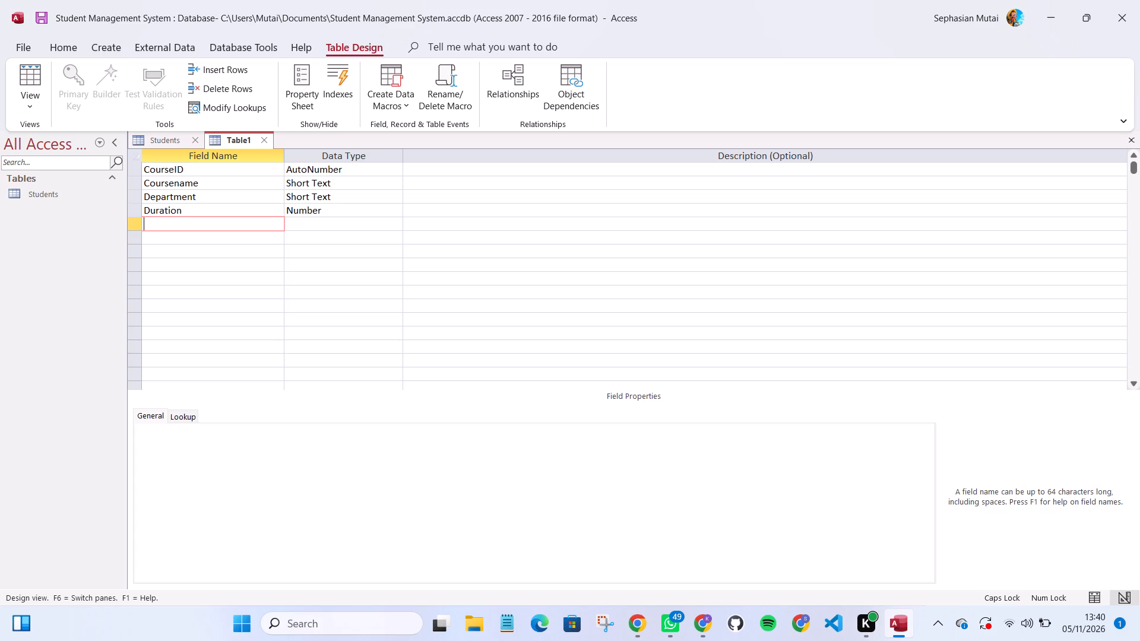
pyautogui.press('f')
pyautogui.write('ee')
pyautogui.click(396, 221)
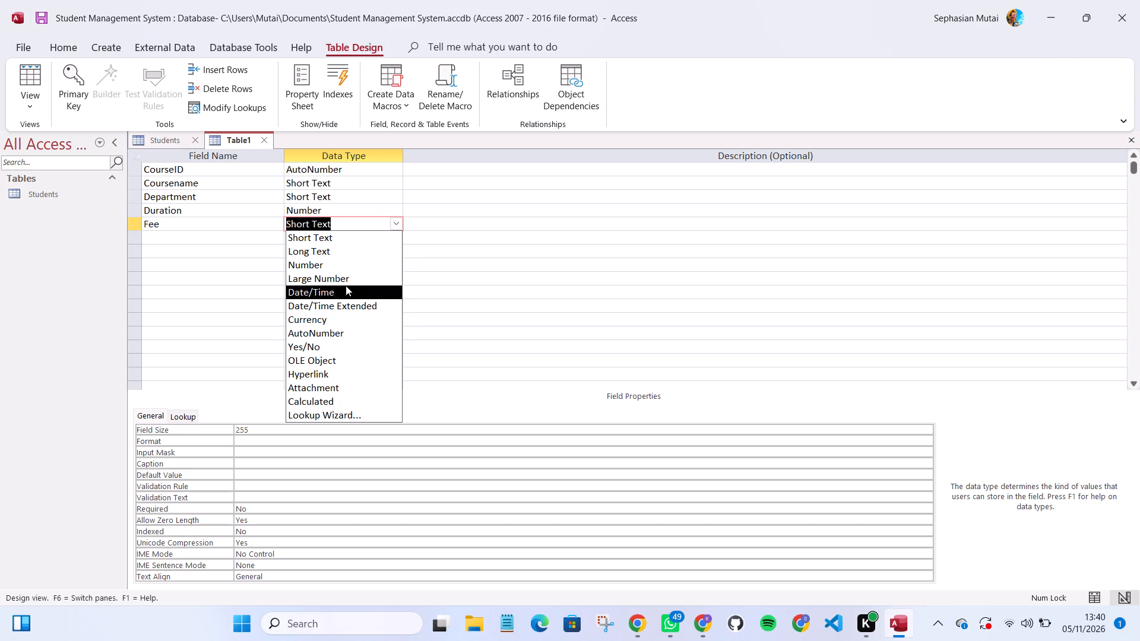
pyautogui.scroll(-2, 335, 396)
pyautogui.scroll(3, 332, 347)
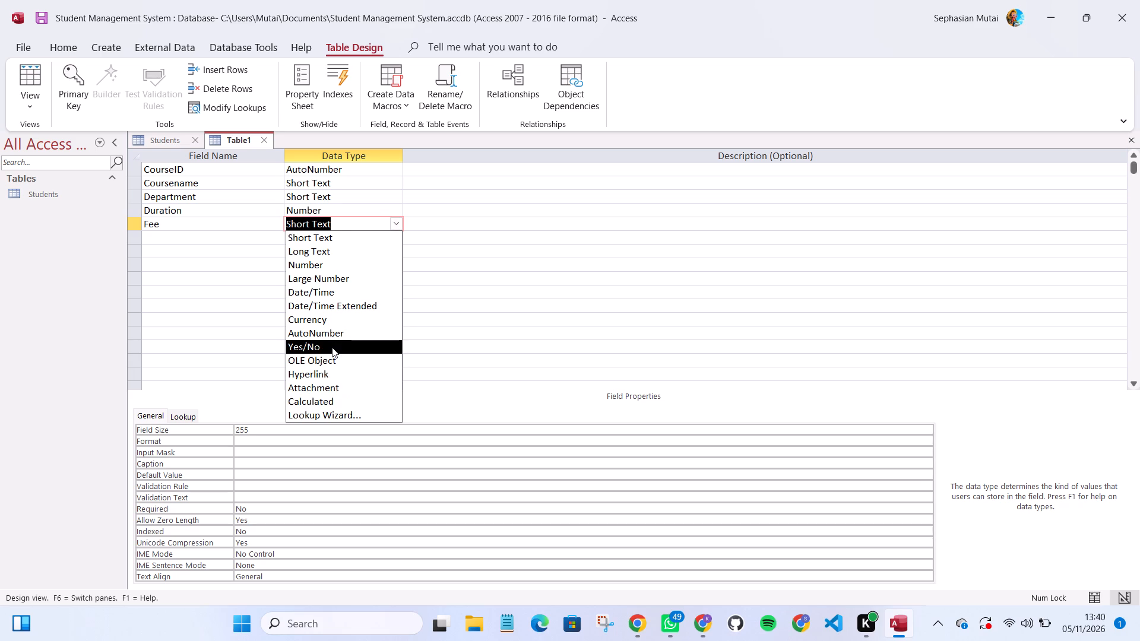
pyautogui.scroll(-3, 335, 286)
pyautogui.click(350, 318)
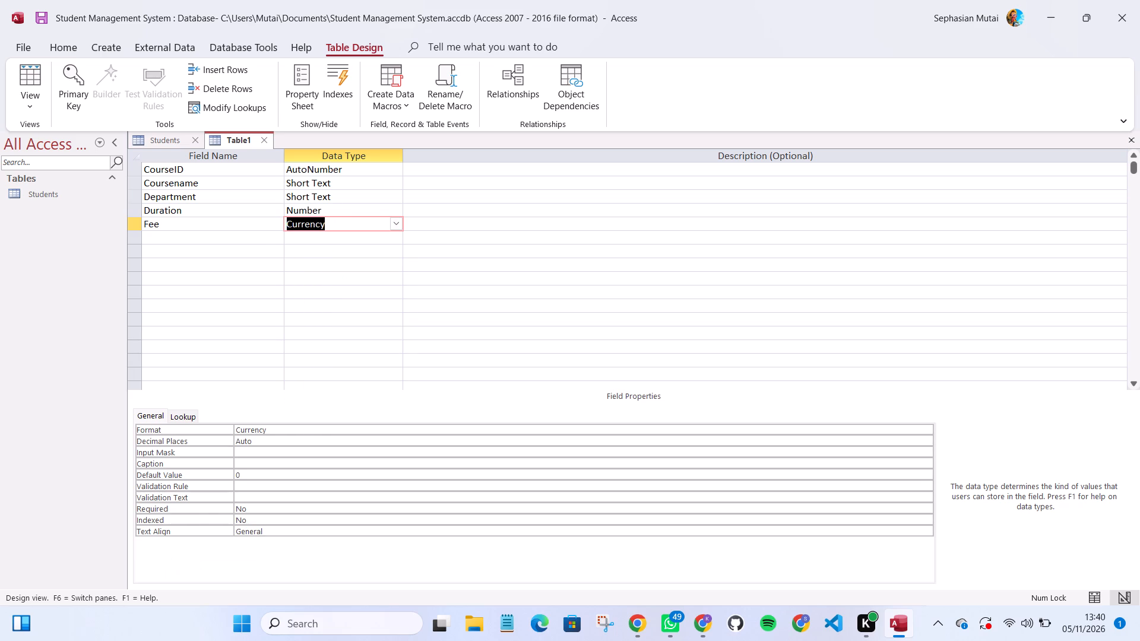
# Enter the descriptions "Course fee" for the Fee field and "Duration in yaers" for the Duration field.
pyautogui.click(420, 226)
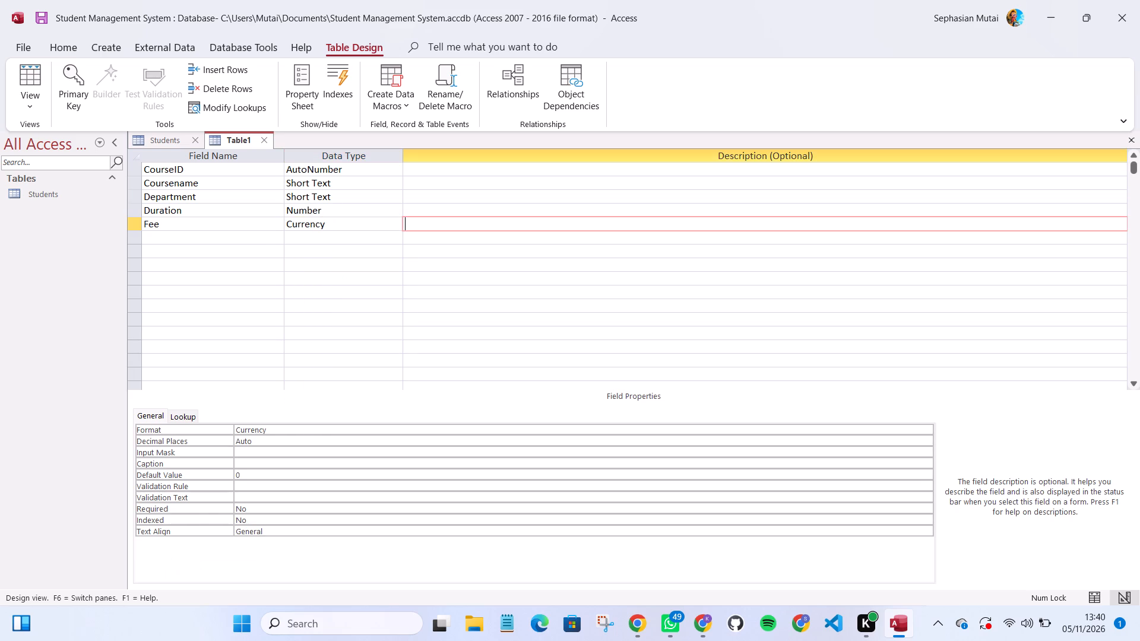
pyautogui.write('ourse fee')
pyautogui.click(449, 212)
pyautogui.write('uration in yaers')
# Enter the descriptions "Department" for the Department field and "Name of course" for the Coursename field.
pyautogui.click(451, 199)
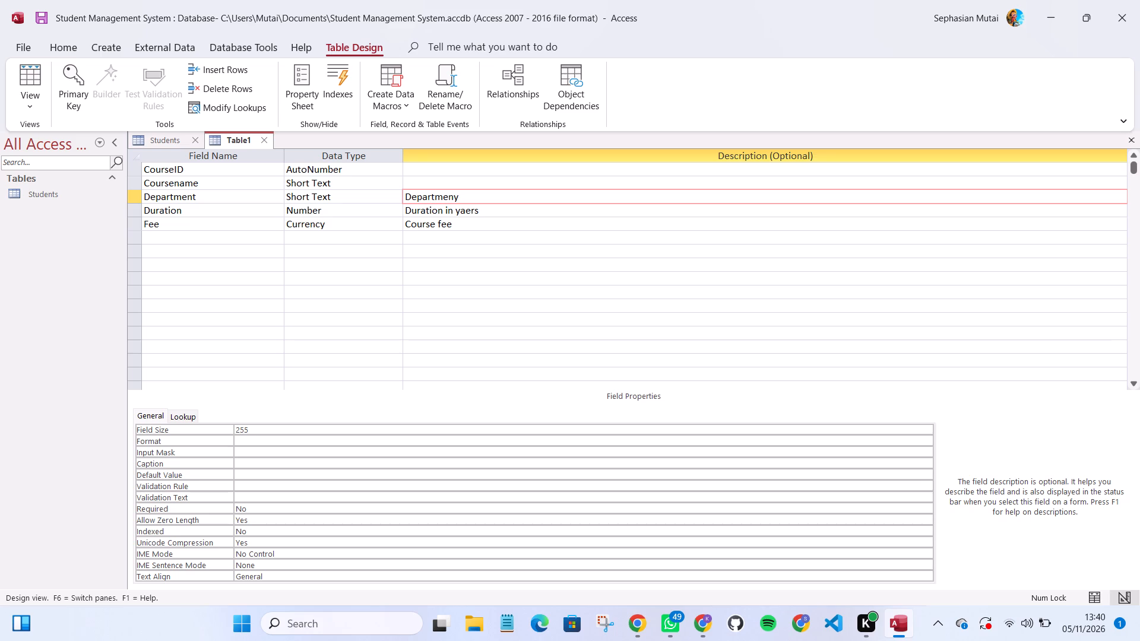
pyautogui.press('BackSpace')
pyautogui.press('t')
pyautogui.click(449, 185)
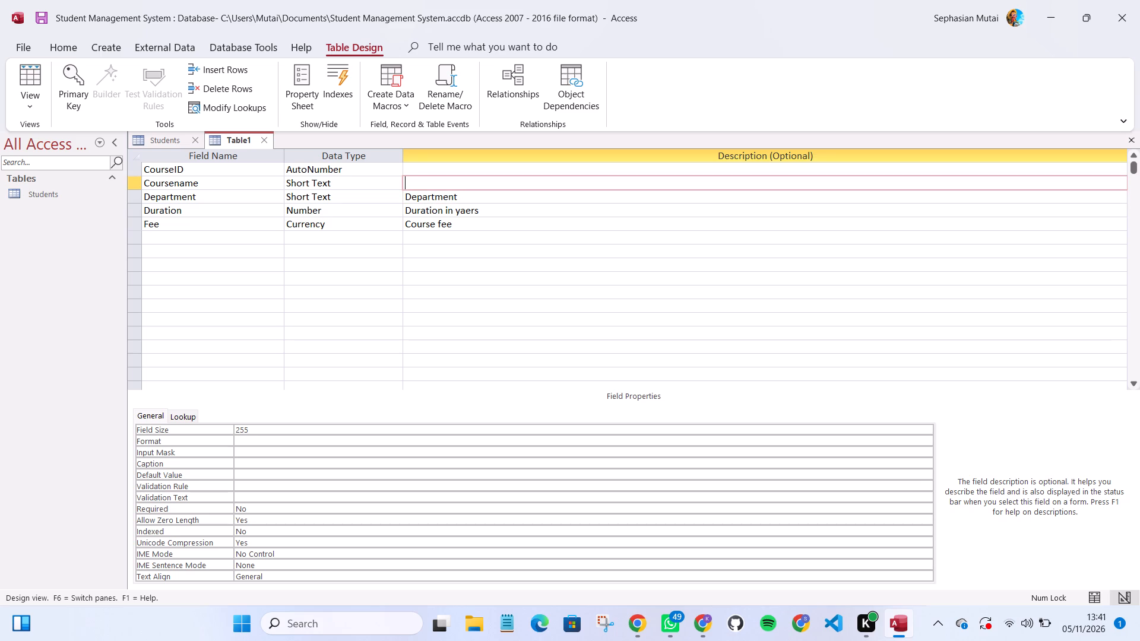
pyautogui.write('ame o')
pyautogui.write('f course')
# Enter the description "primary key" for the CourseID field.
pyautogui.click(451, 167)
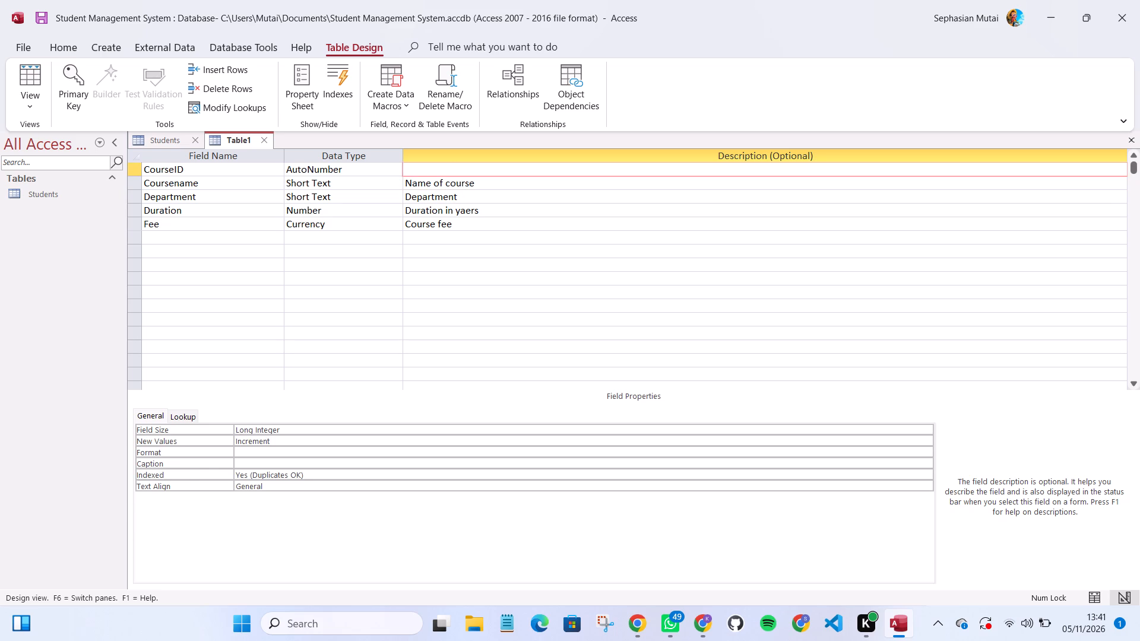
pyautogui.write('primary')
pyautogui.press('space')
pyautogui.write('key')
# Try to save the new table under the name Courses.
pyautogui.hotkey('ctrl', 's')
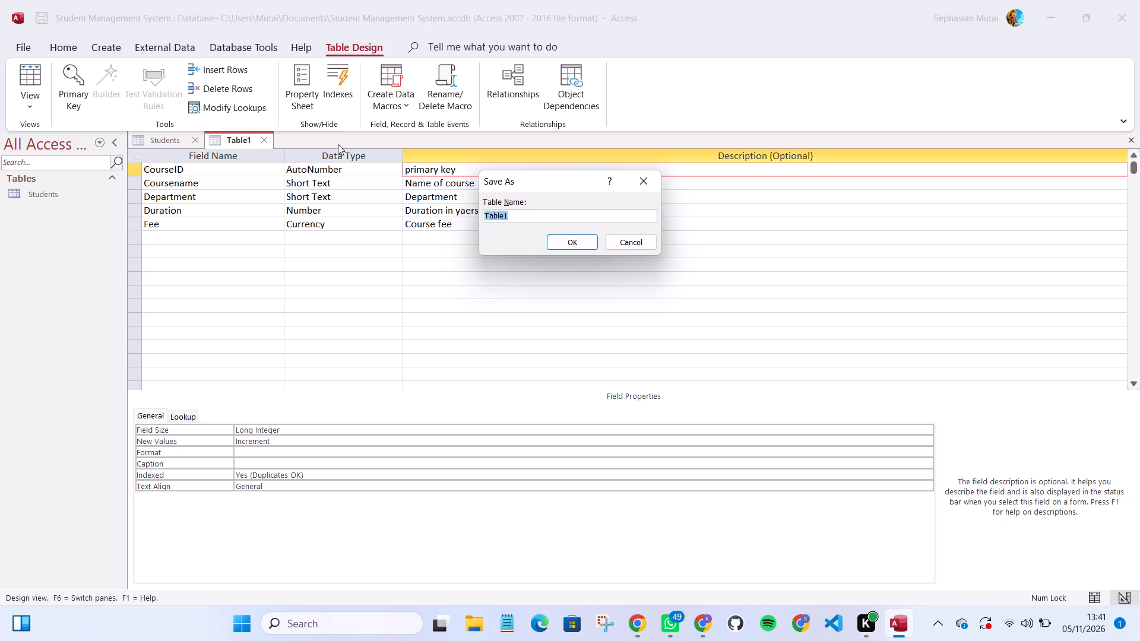
pyautogui.write('ourse')
pyautogui.press('s')
pyautogui.press('Return')
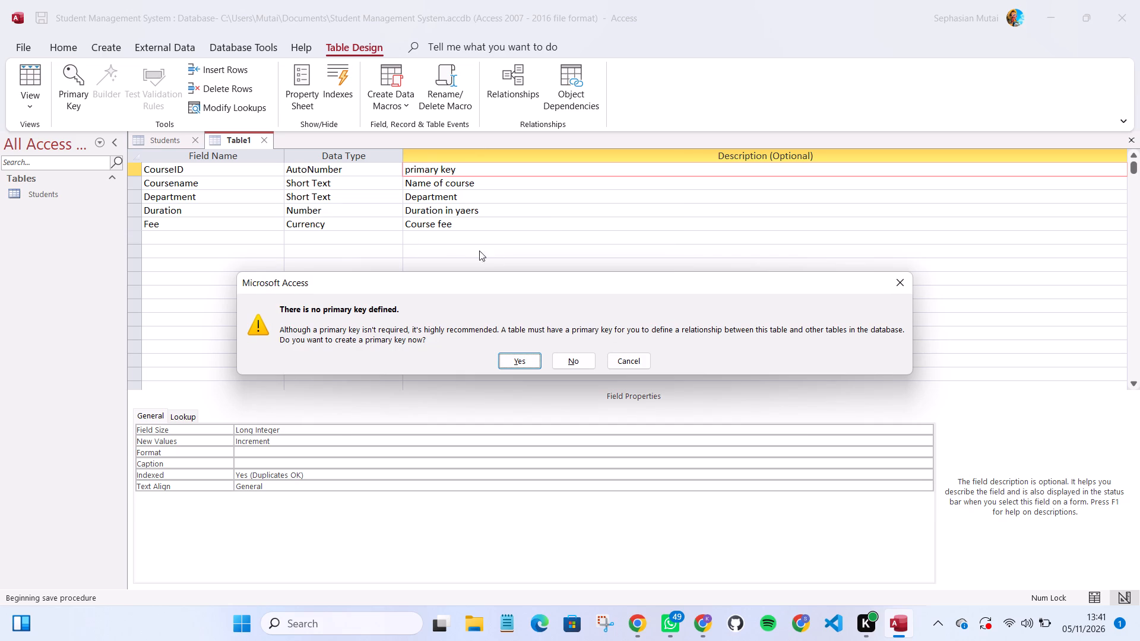
pyautogui.click(908, 285)
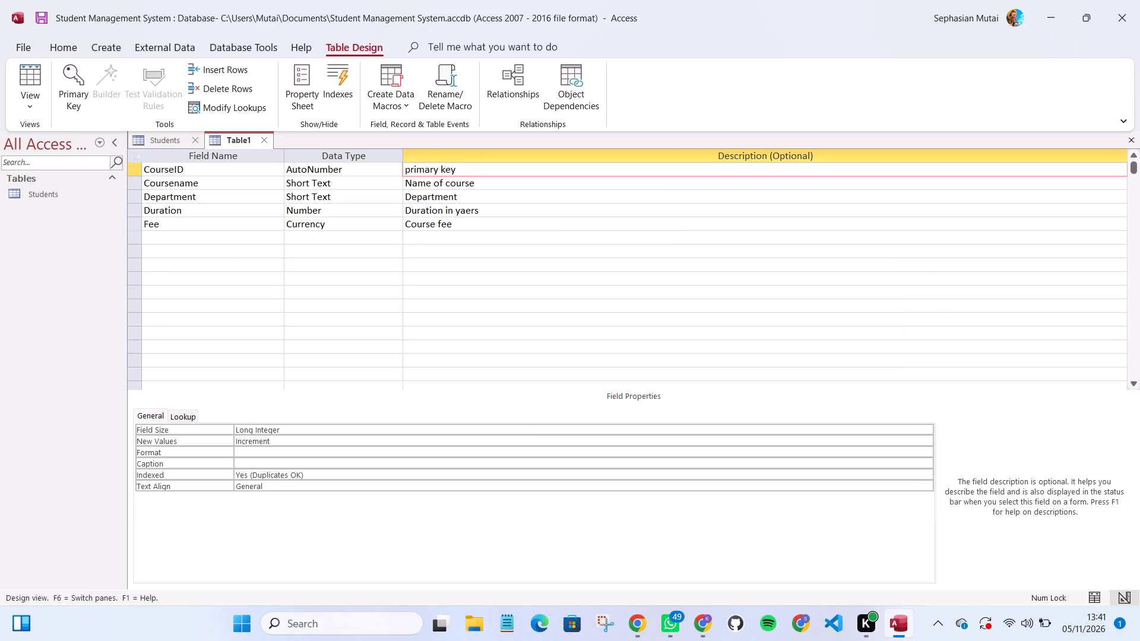
# Set the CourseID field as the primary key and save the table as Courses.
pyautogui.click(130, 172)
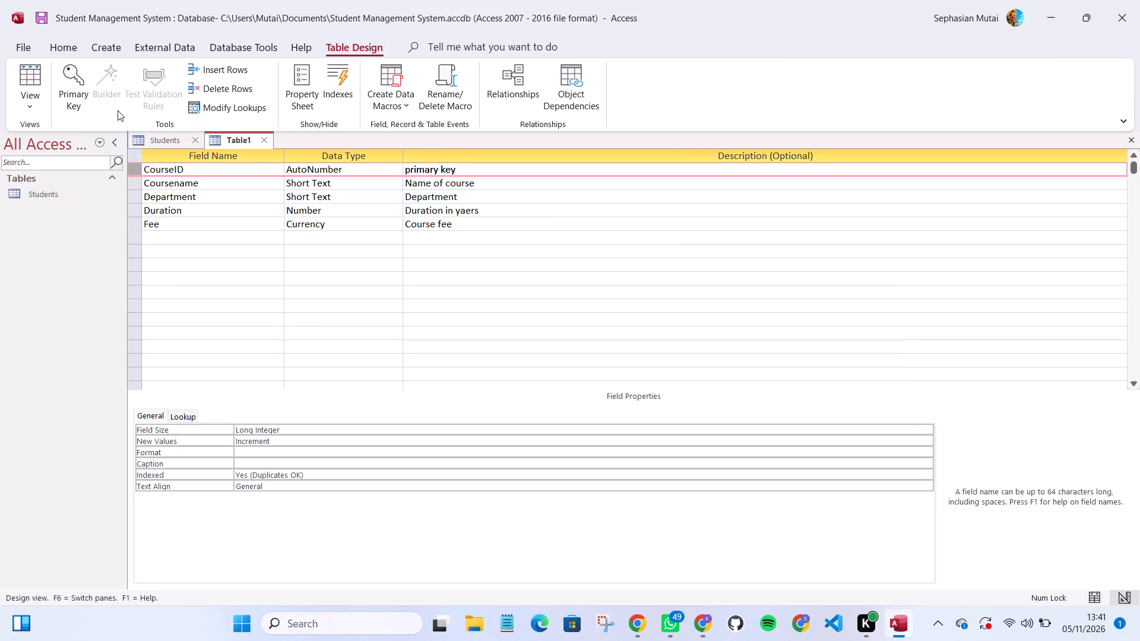
pyautogui.click(86, 84)
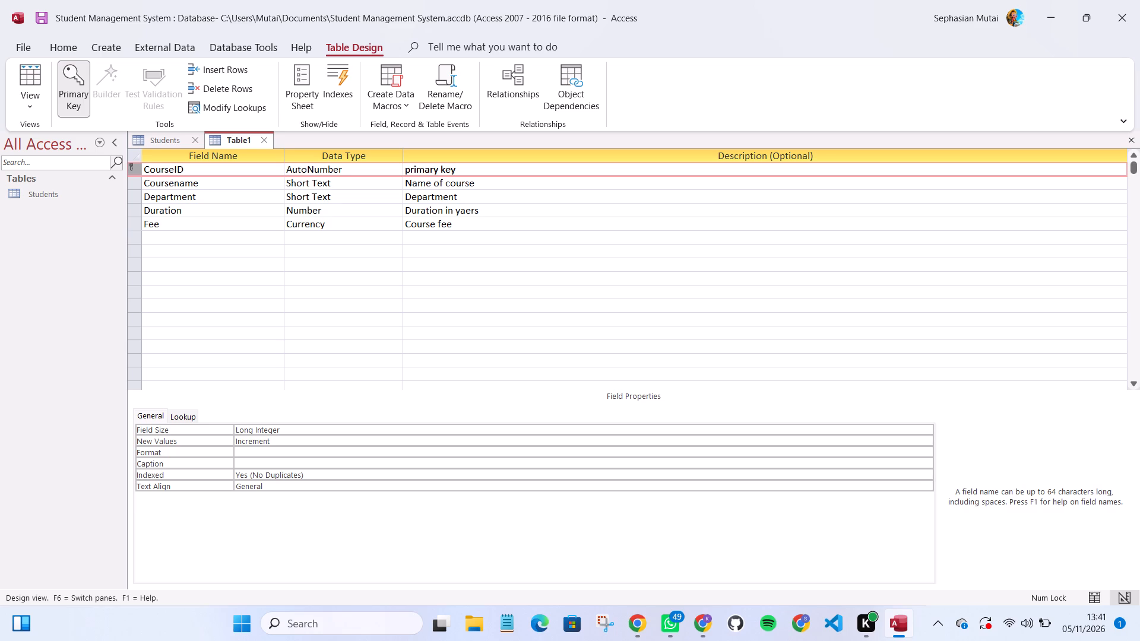
pyautogui.hotkey('ctrl', 's')
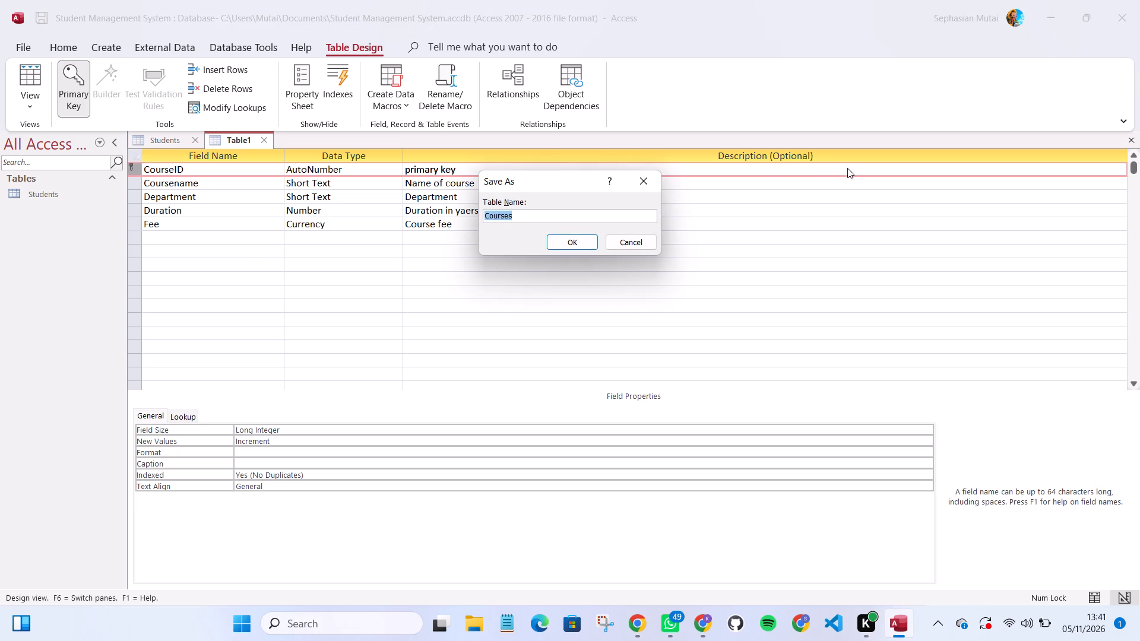
pyautogui.click(579, 240)
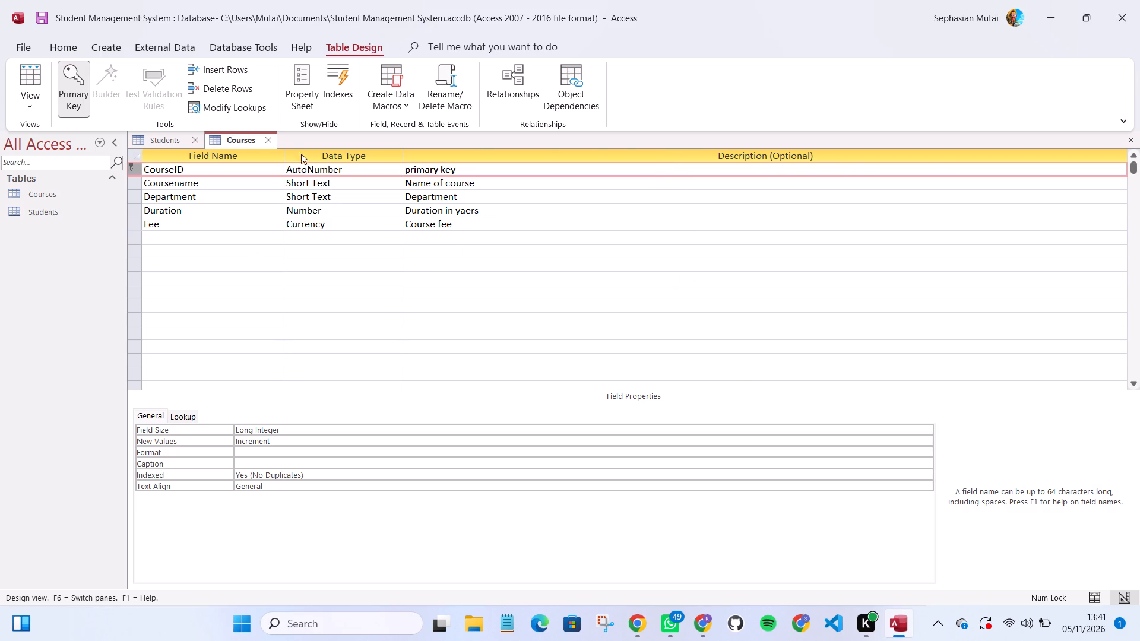
# In the Students table design, enter the description "primary key" for the Student ID field.
pyautogui.click(151, 138)
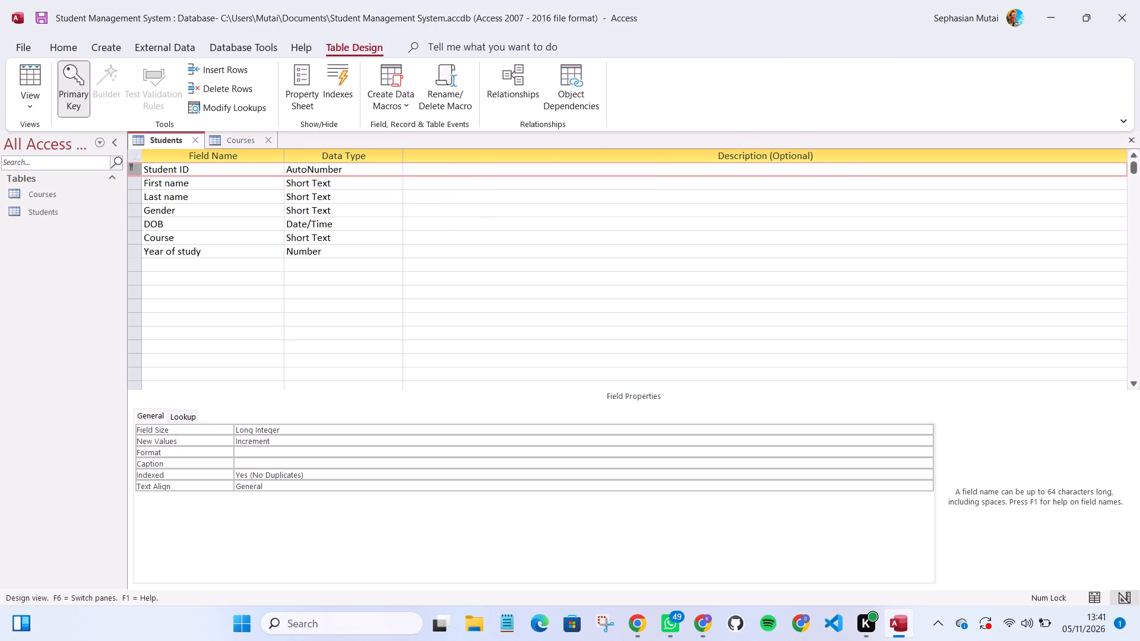
pyautogui.click(470, 168)
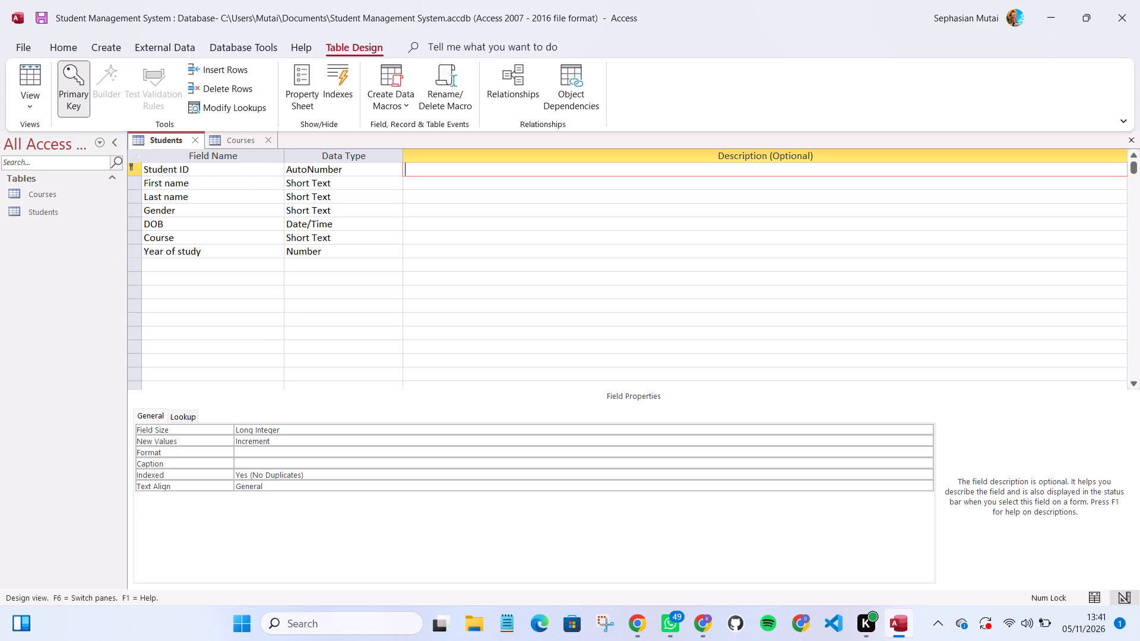
pyautogui.write('pr')
pyautogui.write('imary')
pyautogui.press('space')
pyautogui.write('key')
pyautogui.press('Down')
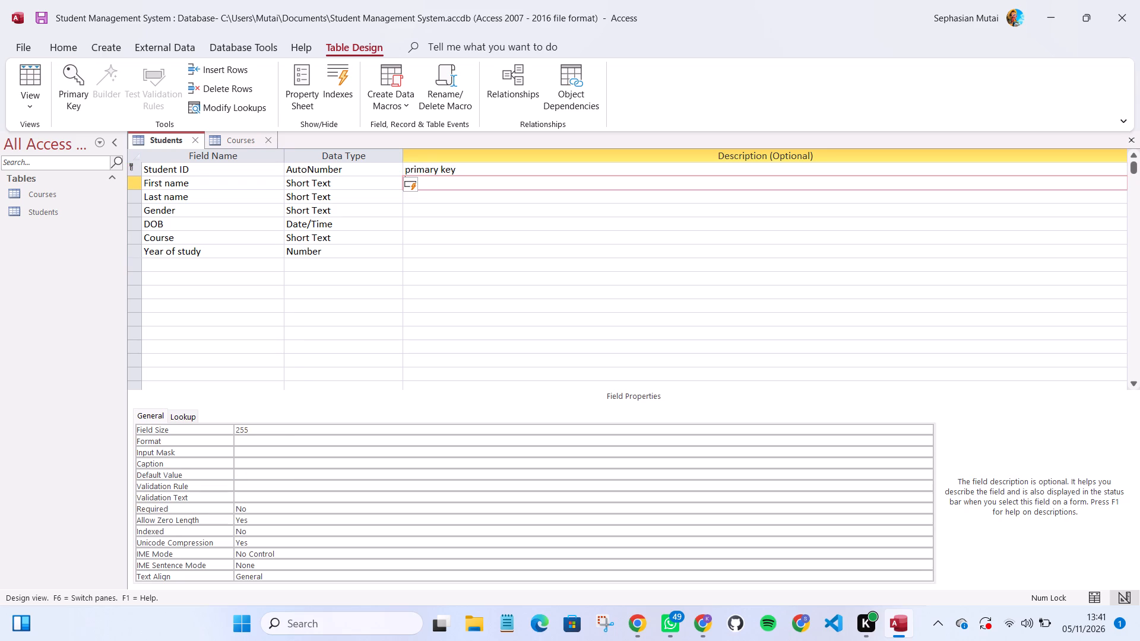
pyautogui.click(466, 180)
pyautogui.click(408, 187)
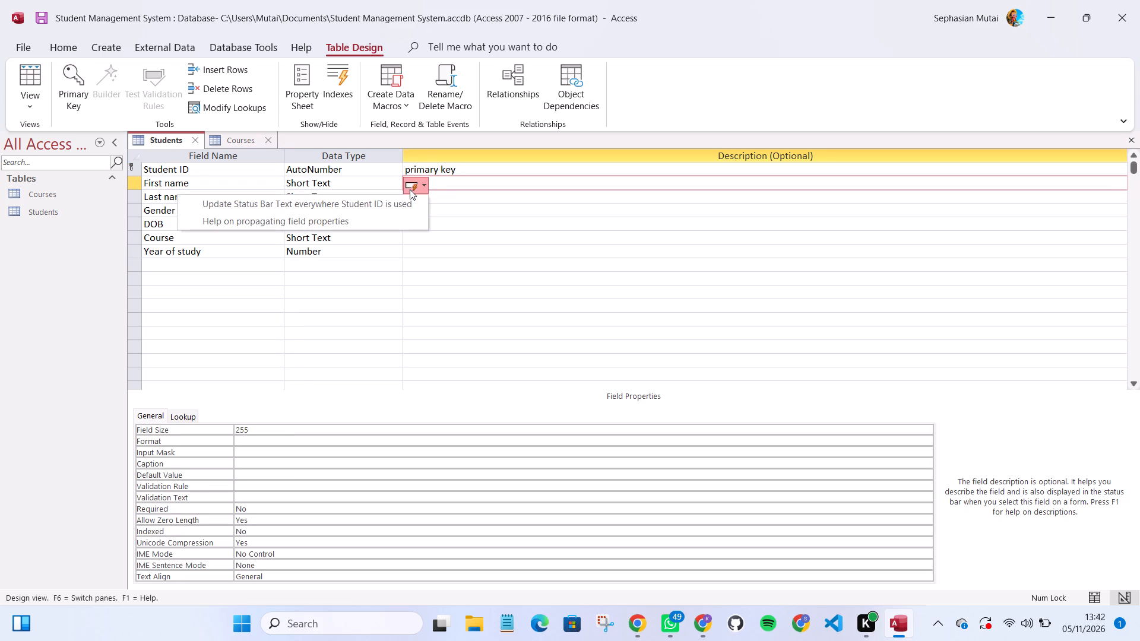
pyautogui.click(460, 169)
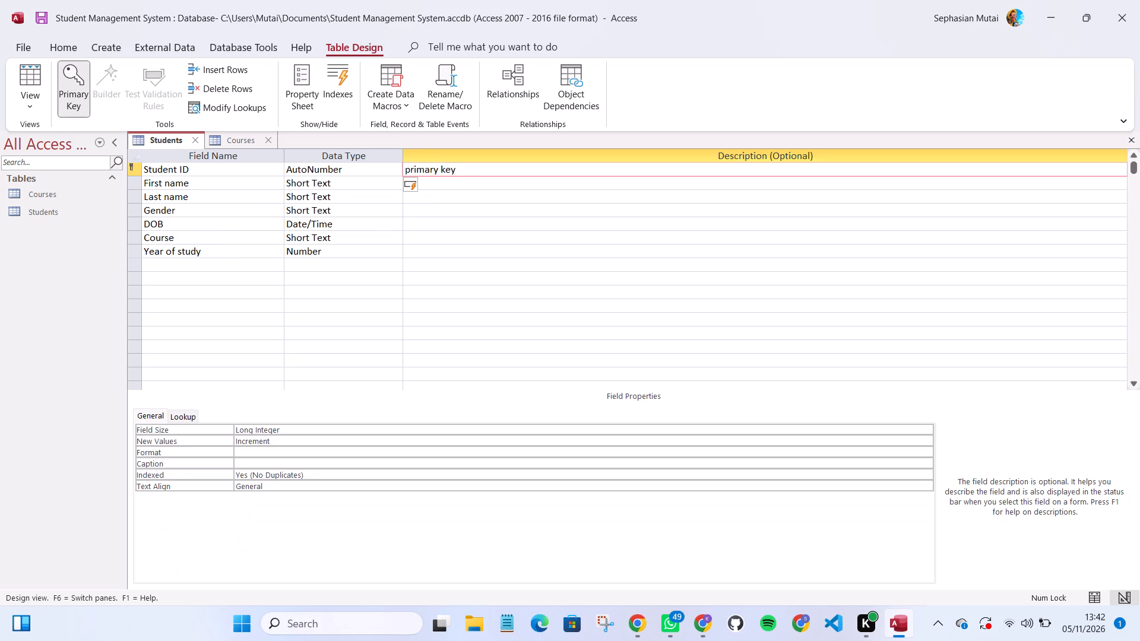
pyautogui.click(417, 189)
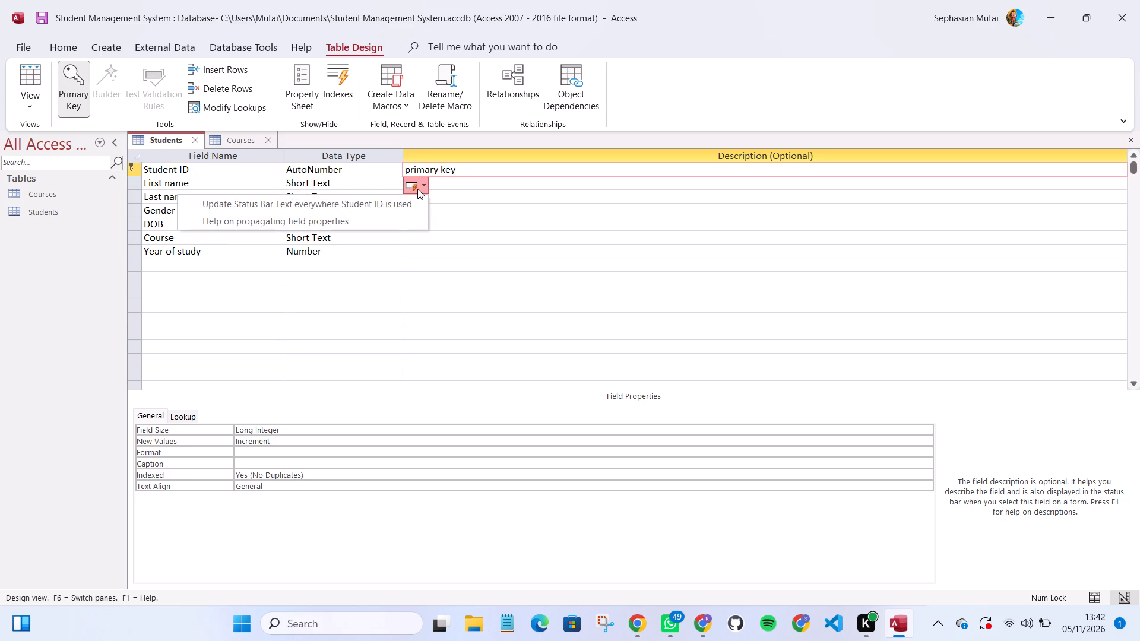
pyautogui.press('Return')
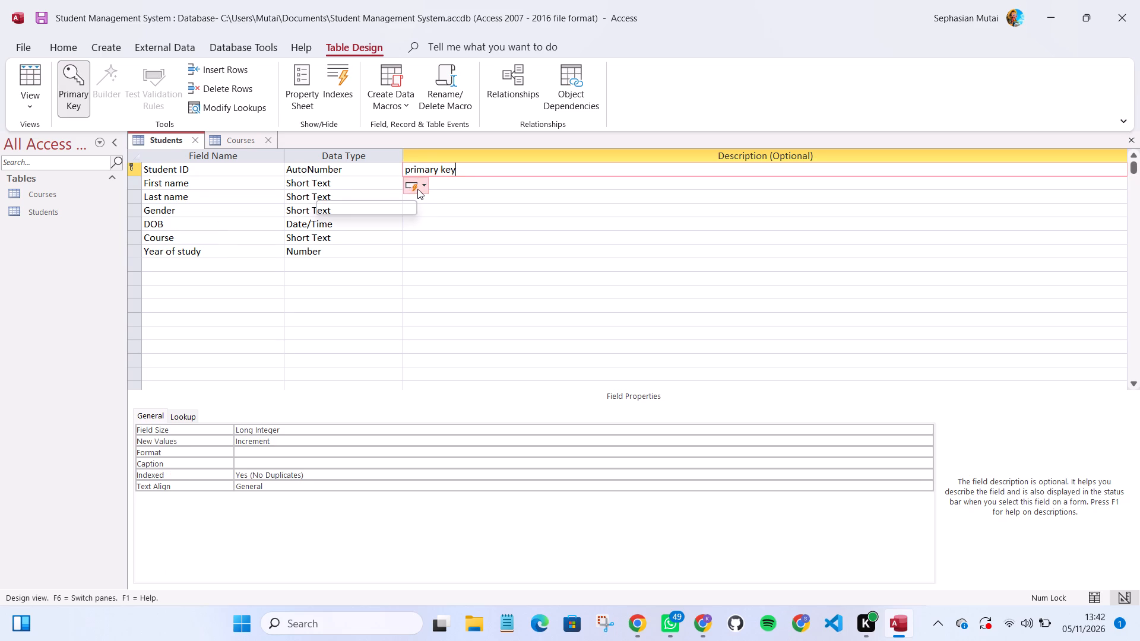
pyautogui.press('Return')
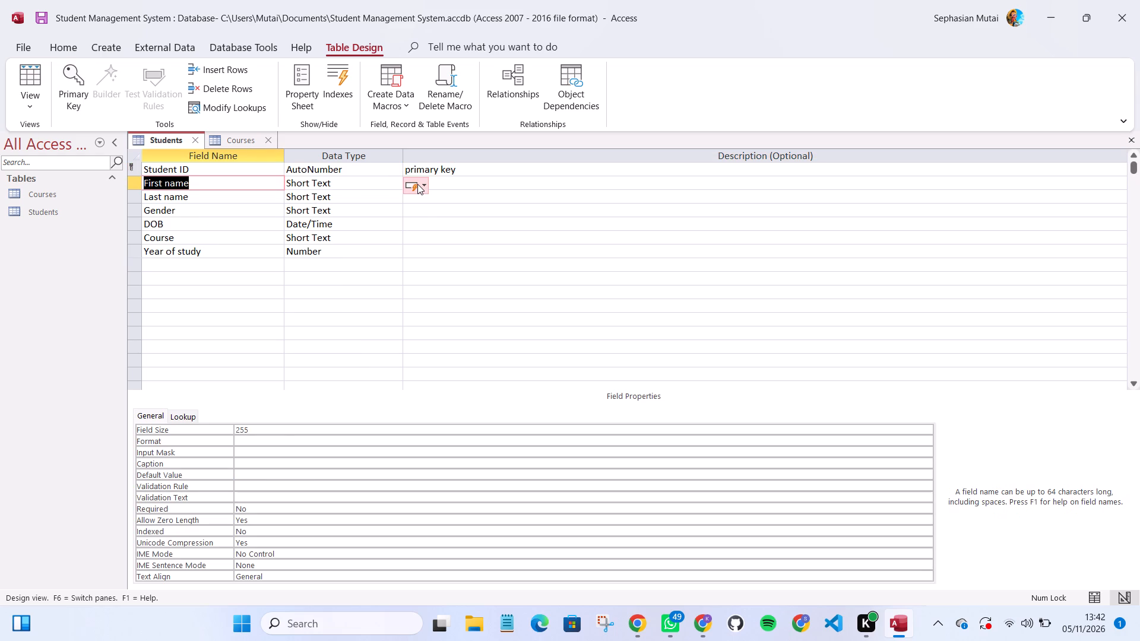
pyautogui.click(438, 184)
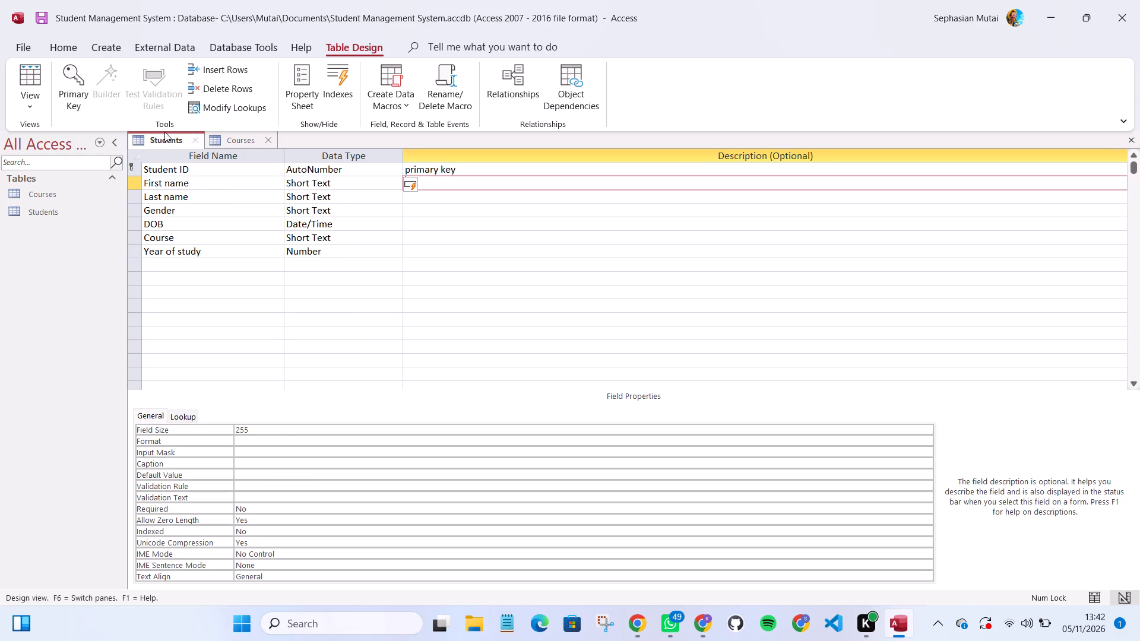
# Toggle off the primary key on the Student ID field of the Students table.
pyautogui.click(145, 167)
pyautogui.click(82, 91)
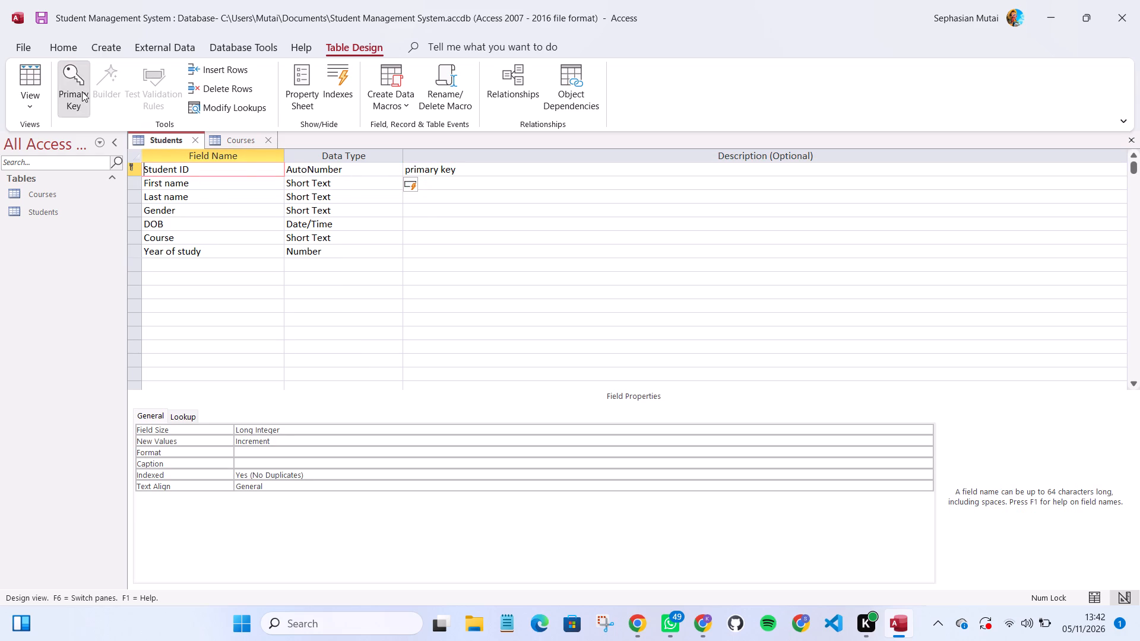
# Enter the descriptions "first name" for the First name field and "surname" for the Last name field.
pyautogui.click(429, 180)
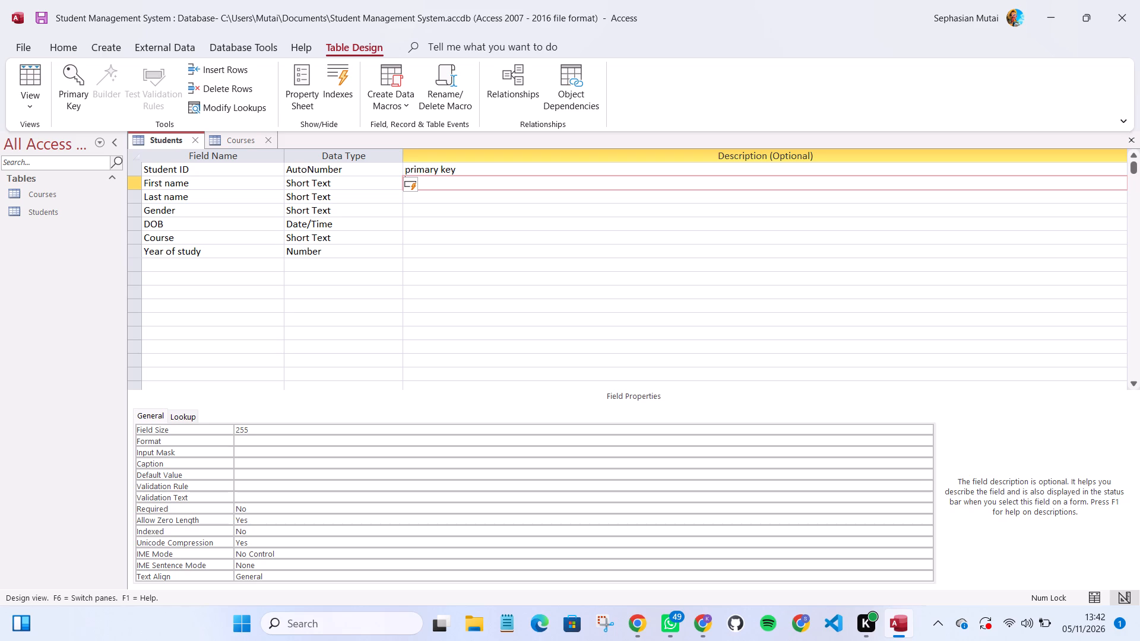
pyautogui.write('first name')
pyautogui.press('Down')
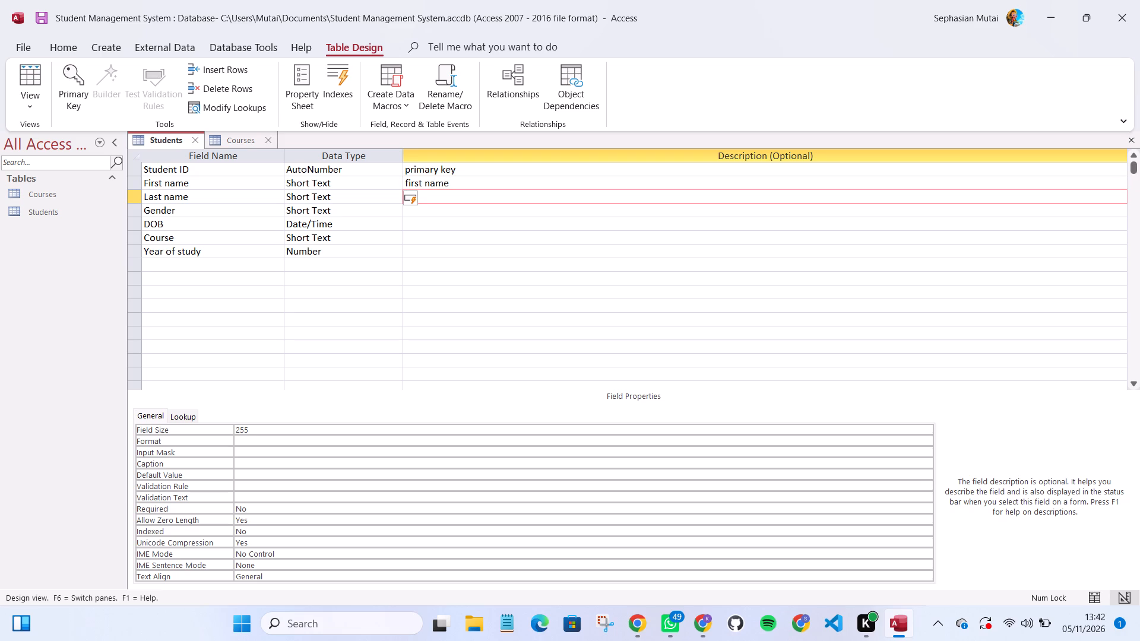
pyautogui.write('surname')
pyautogui.press('Down')
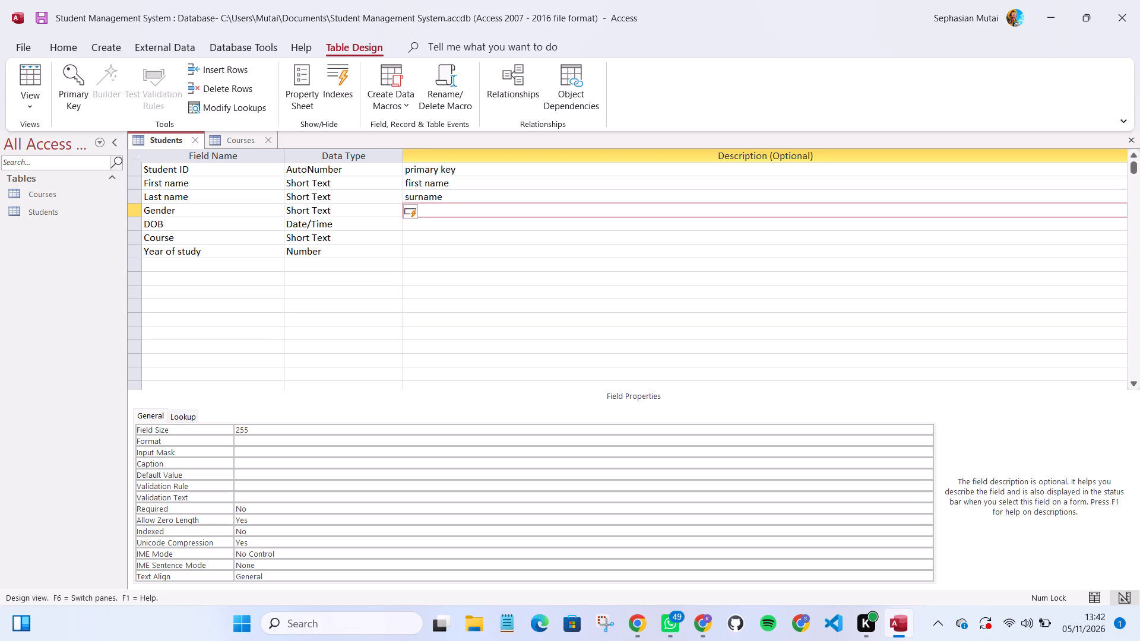
# Enter the descriptions "male/female" for the Gender field and "date of birth" for the DOB field.
pyautogui.write('male')
pyautogui.press('/')
pyautogui.write('female')
pyautogui.press('Down')
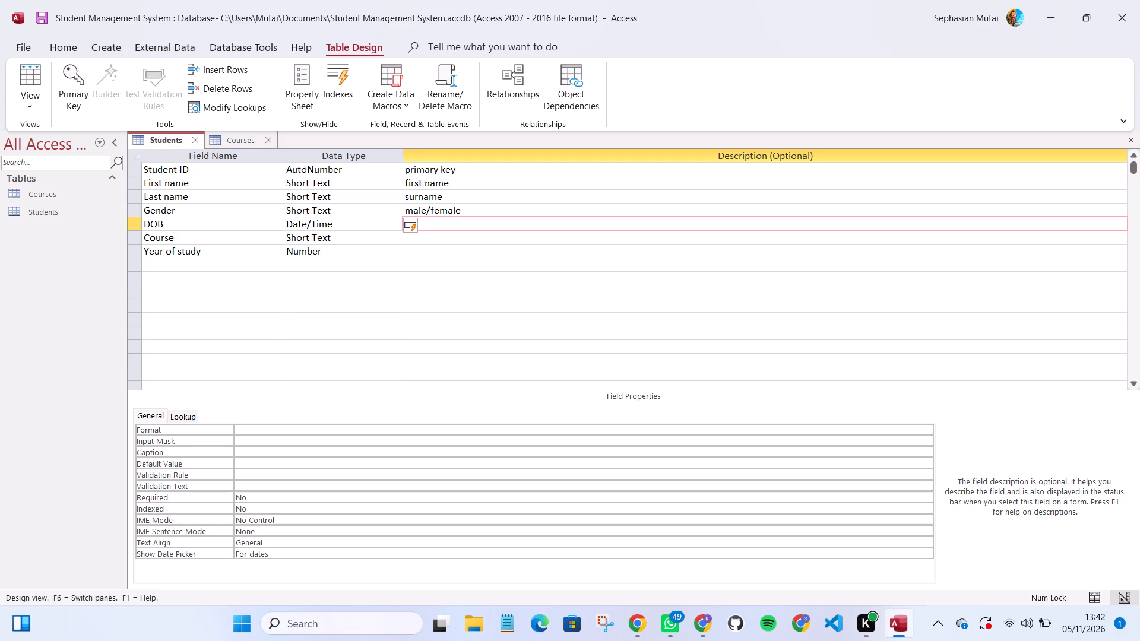
pyautogui.write('date of birth')
pyautogui.press('Down')
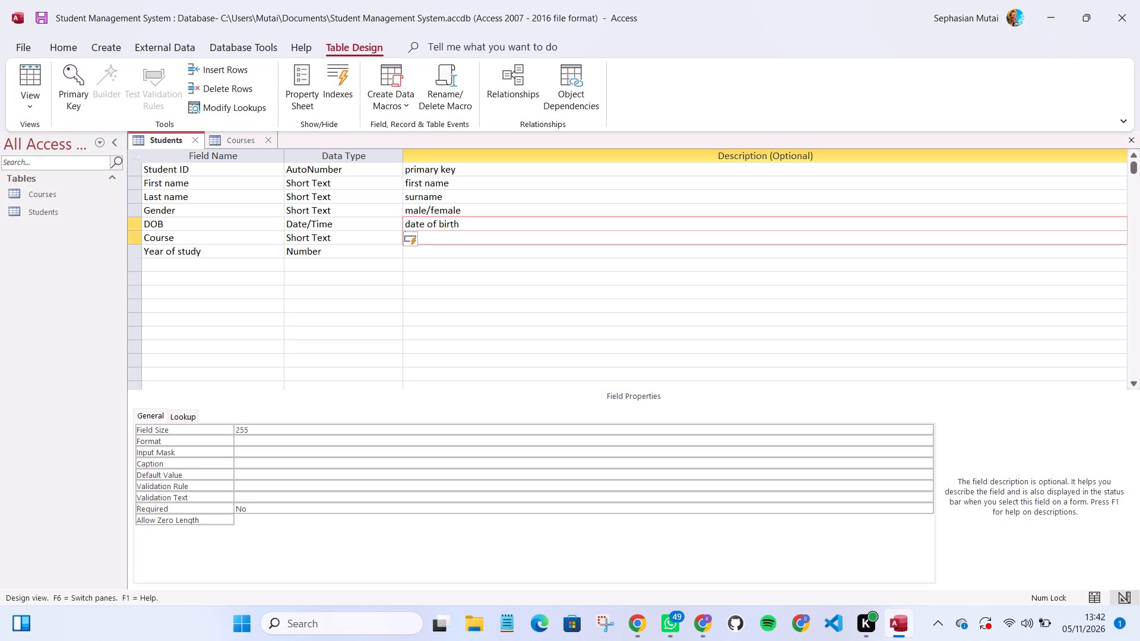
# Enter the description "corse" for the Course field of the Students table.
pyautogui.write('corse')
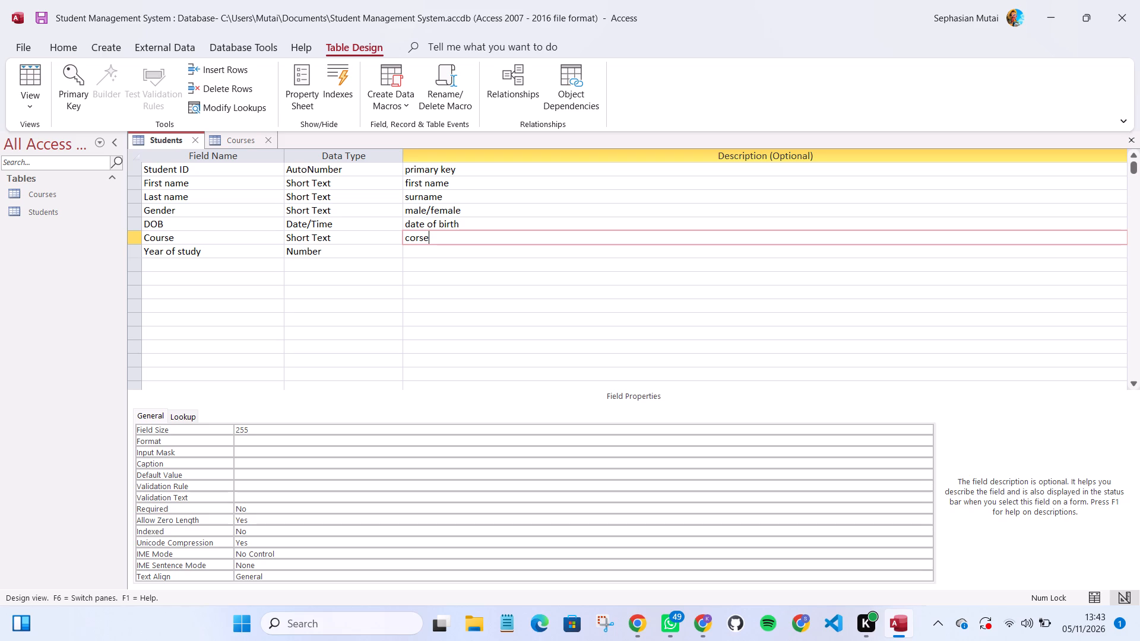
# Rename the Course field of the Students table as CourseID and set its data type to Number.
pyautogui.click(192, 238)
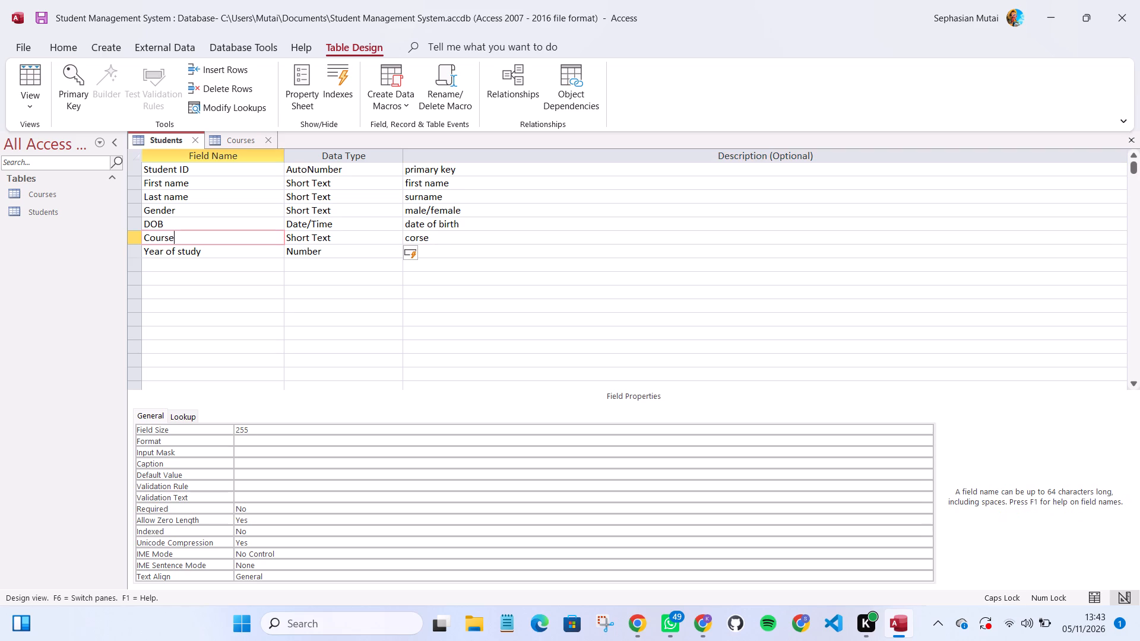
pyautogui.write('ID')
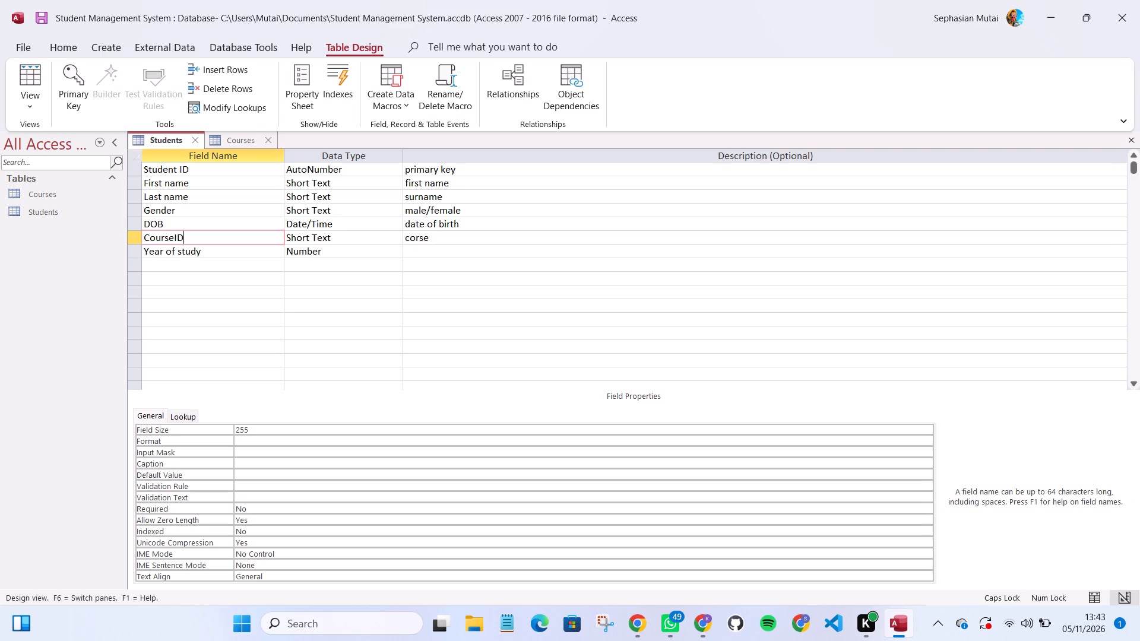
pyautogui.click(341, 239)
pyautogui.click(396, 240)
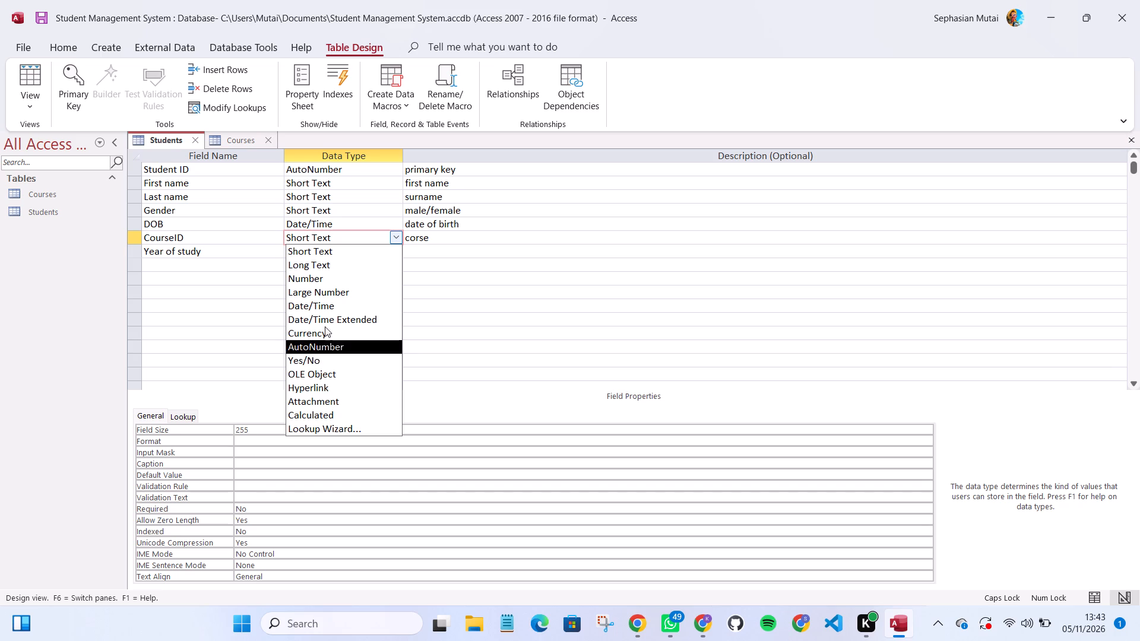
pyautogui.click(341, 275)
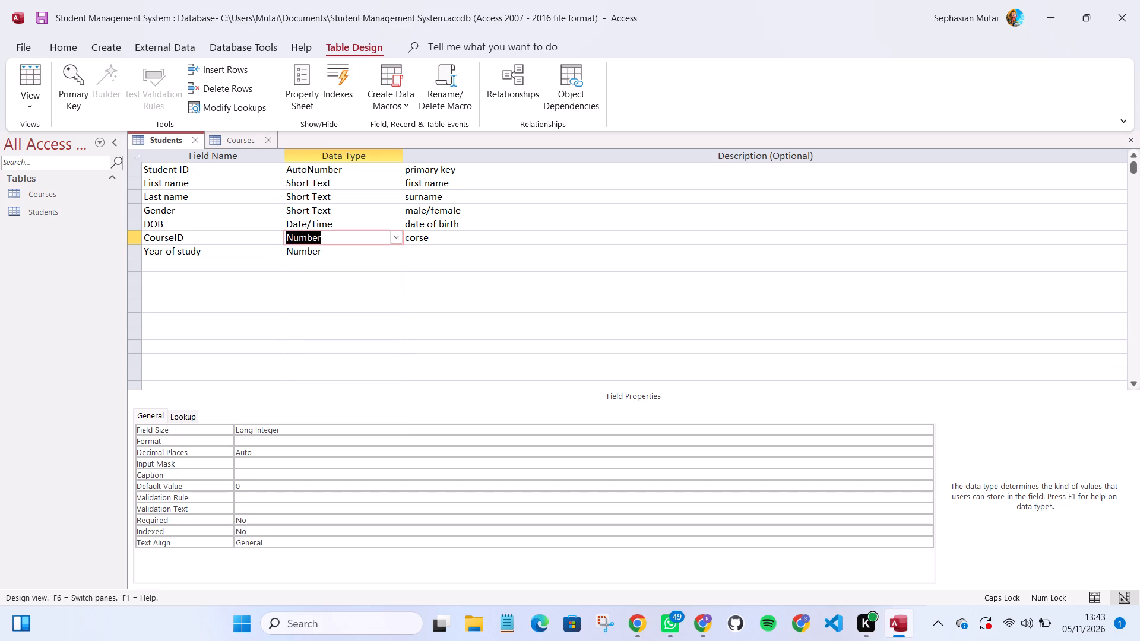
# Replace the CourseID field's description with "links to courses".
pyautogui.click(432, 239)
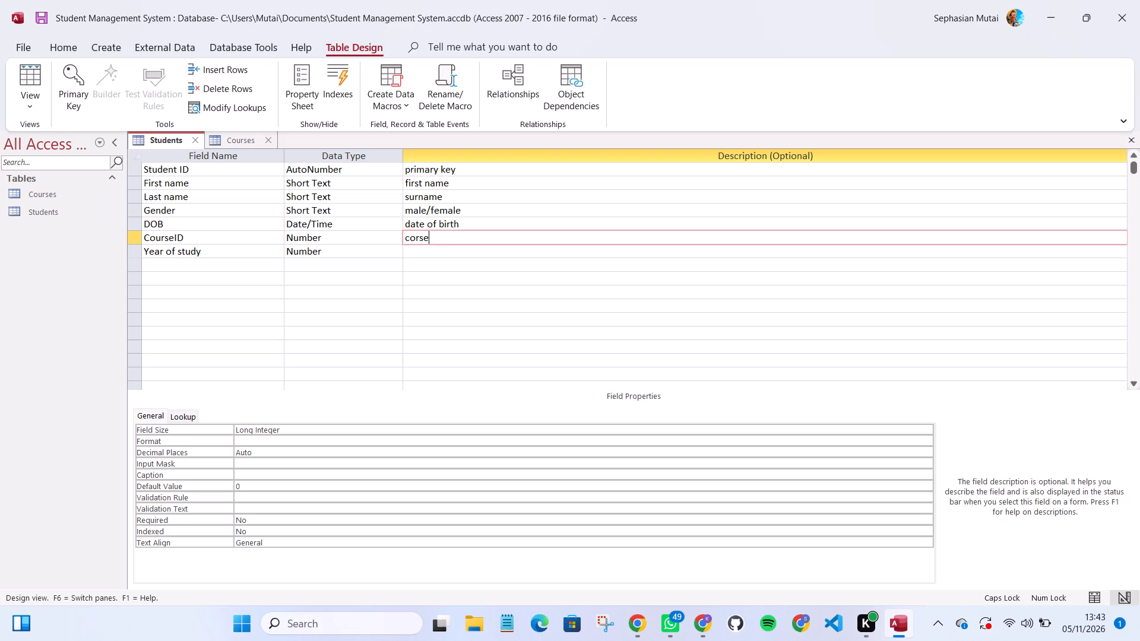
pyautogui.press('BackSpace')
pyautogui.press('BackSpace')
pyautogui.press('BackSpace')
pyautogui.press('BackSpace')
pyautogui.press('BackSpace')
pyautogui.write('LINKS')
pyautogui.press('space')
pyautogui.press('BackSpace')
pyautogui.press('BackSpace')
pyautogui.press('BackSpace')
pyautogui.press('BackSpace')
pyautogui.press('BackSpace')
pyautogui.press('BackSpace')
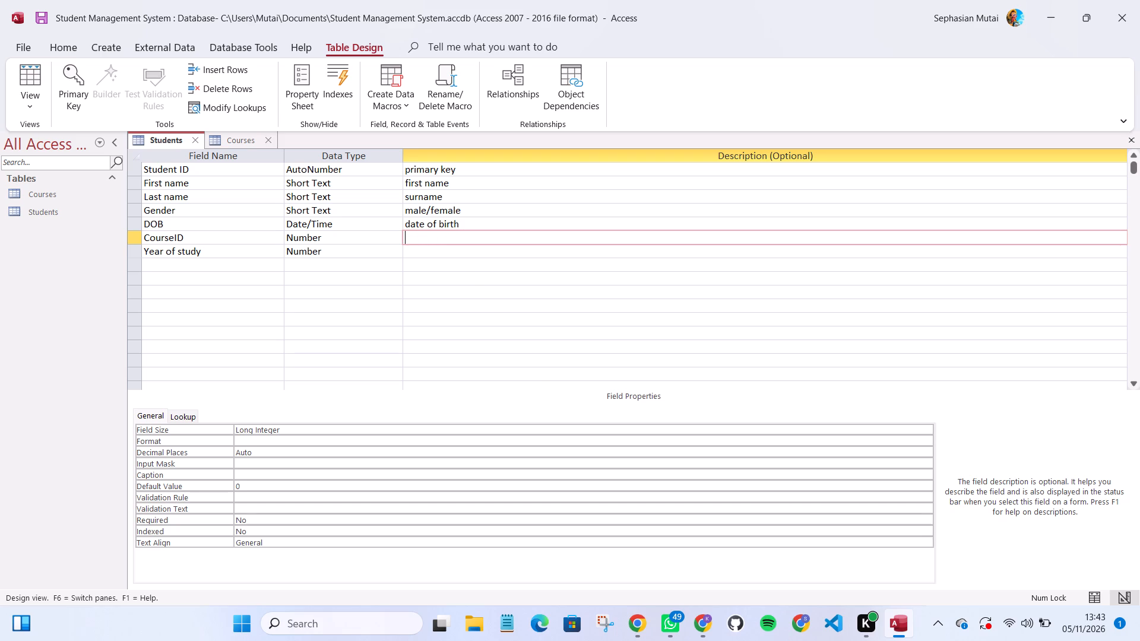
pyautogui.write('links to co')
pyautogui.write('urse')
pyautogui.press('s')
# Rename the Year of study field as "Admission date" and set its data type to Date/Time.
pyautogui.click(463, 256)
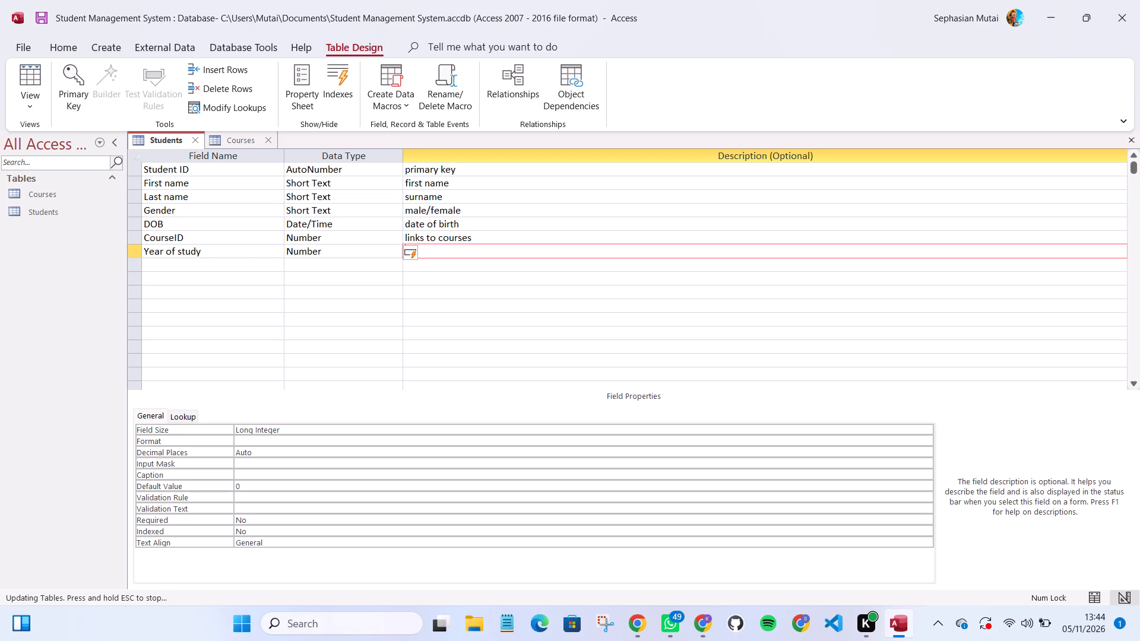
pyautogui.click(249, 257)
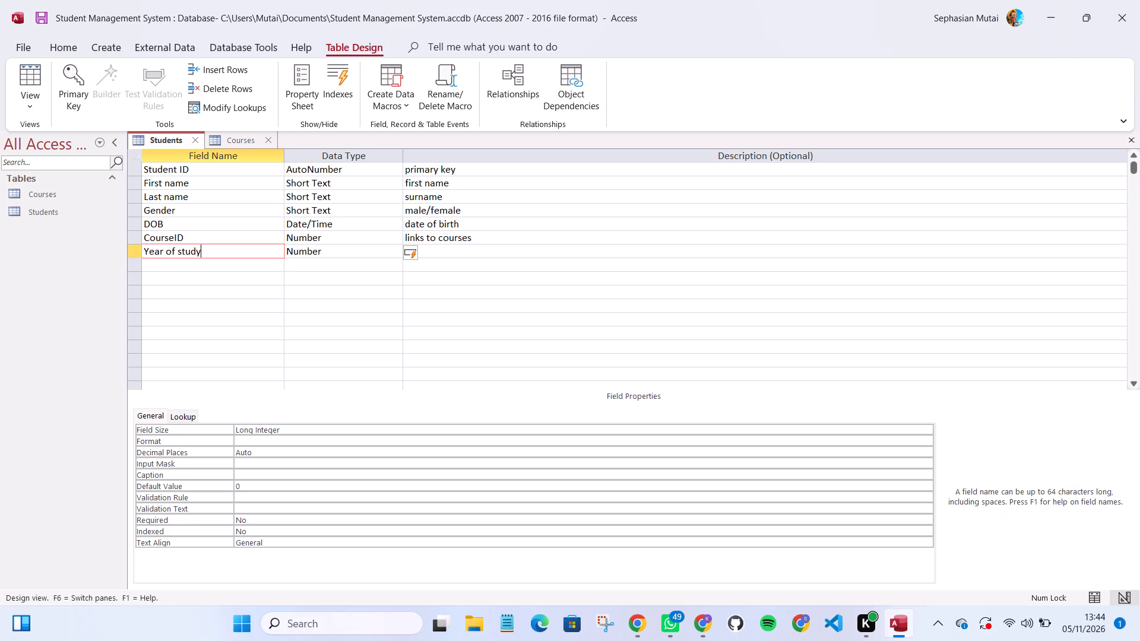
pyautogui.press('BackSpace')
pyautogui.press('BackSpace')
pyautogui.press('BackSpace')
pyautogui.press('BackSpace')
pyautogui.press('BackSpace')
pyautogui.press('BackSpace')
pyautogui.press('BackSpace')
pyautogui.press('BackSpace')
pyautogui.press('BackSpace')
pyautogui.press('BackSpace')
pyautogui.press('BackSpace')
pyautogui.press('BackSpace')
pyautogui.press('BackSpace')
pyautogui.write('dmissi')
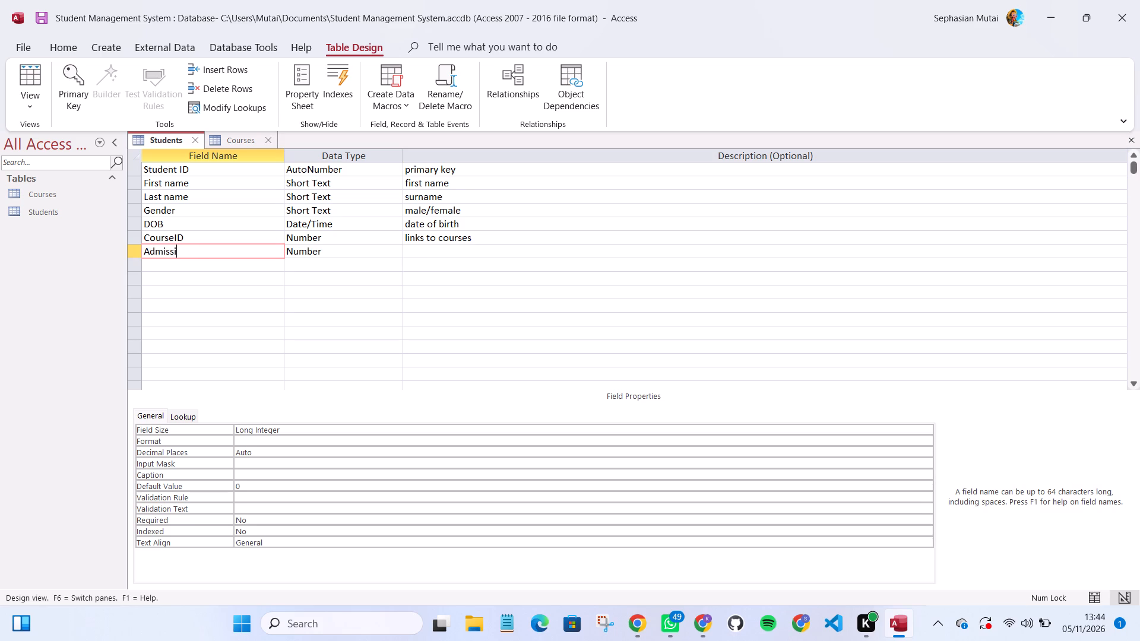
pyautogui.write('on')
pyautogui.press('space')
pyautogui.write('date')
pyautogui.click(367, 249)
pyautogui.click(400, 253)
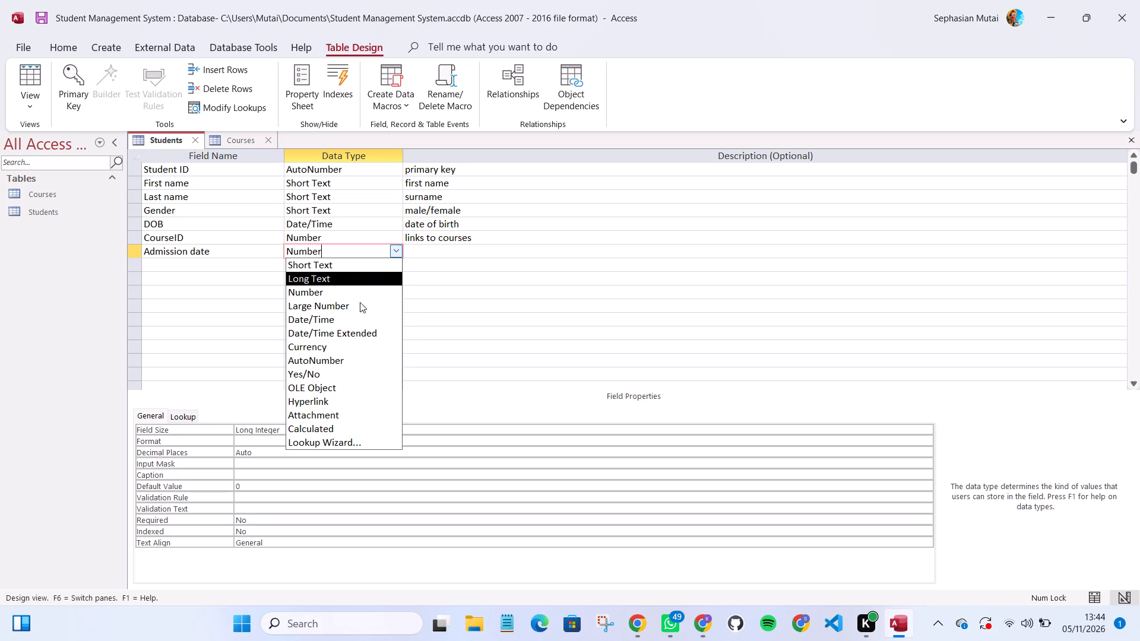
pyautogui.click(346, 324)
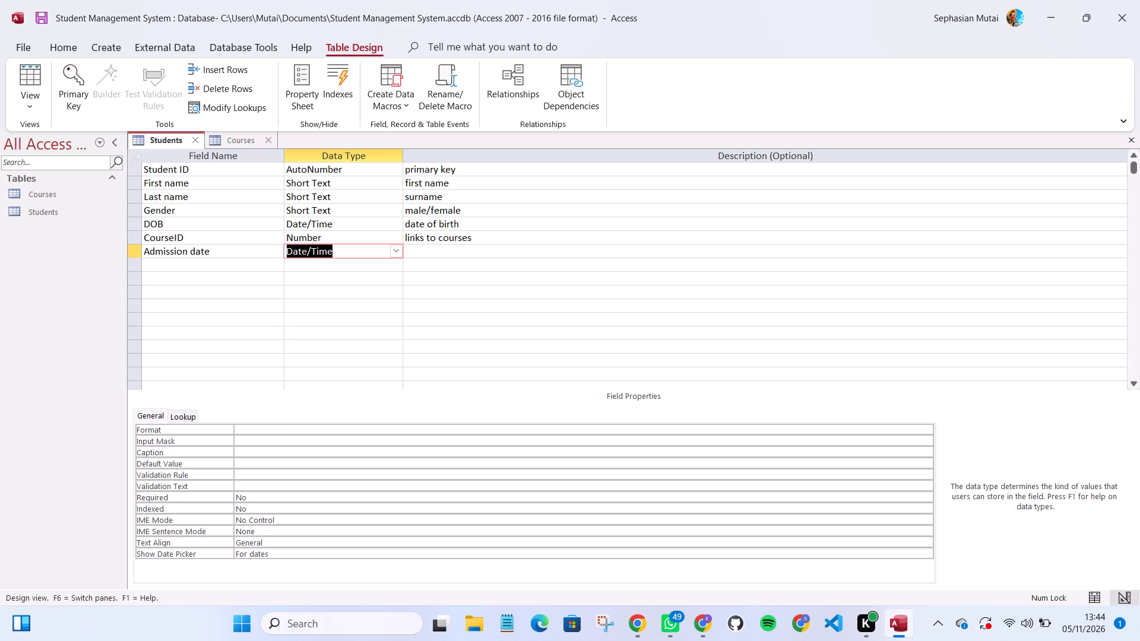
# Enter the description "date admitted" for the Admission date field.
pyautogui.click(465, 250)
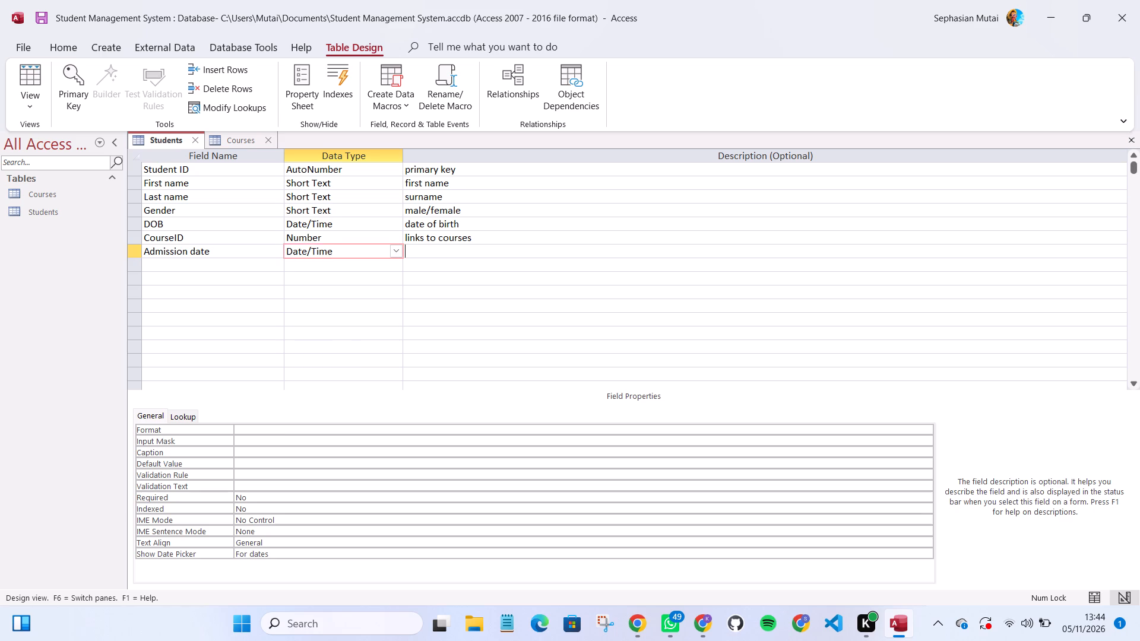
pyautogui.write('date ad')
pyautogui.write('mitted')
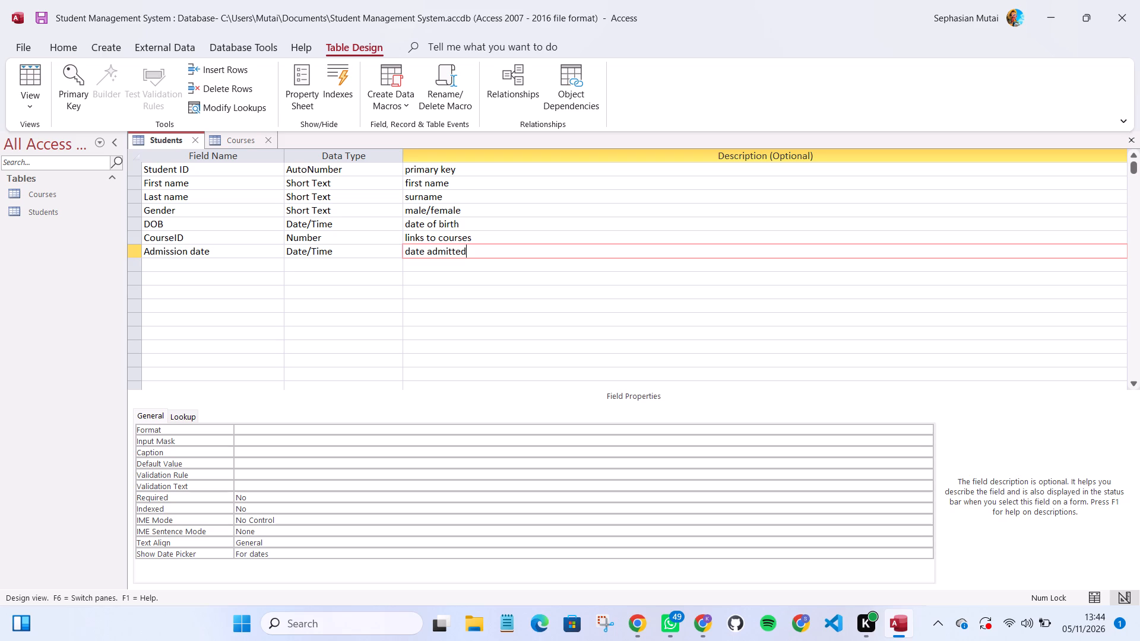
# Set Student ID as the primary key of the Students table and save the table design.
pyautogui.click(134, 172)
pyautogui.click(86, 94)
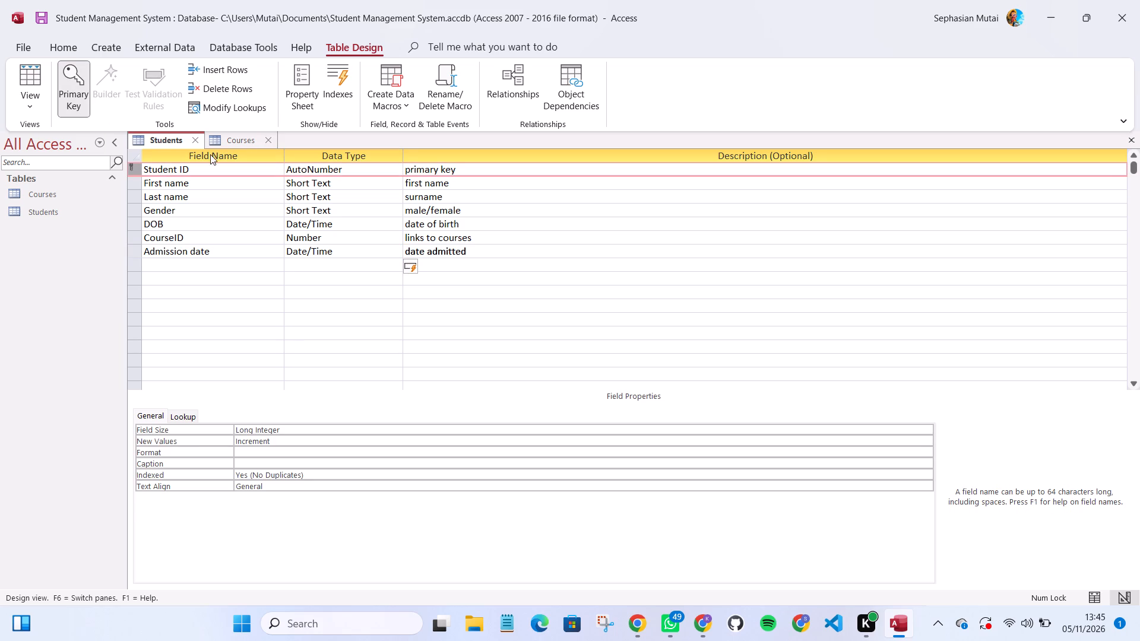
pyautogui.hotkey('ctrl', 's')
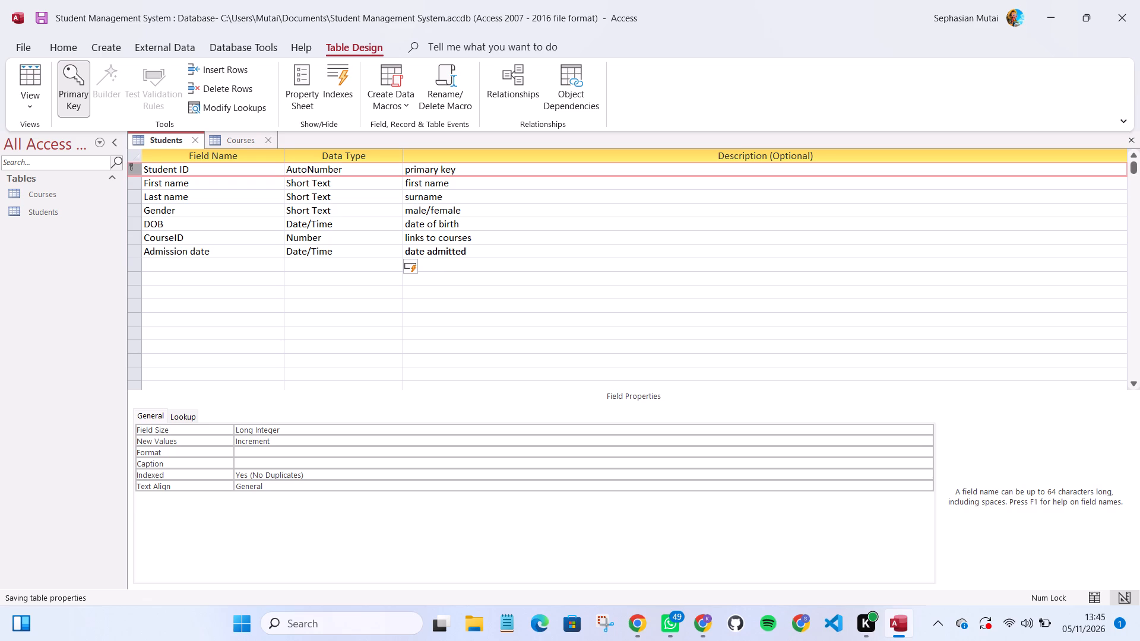
pyautogui.hotkey('ctrl', 's')
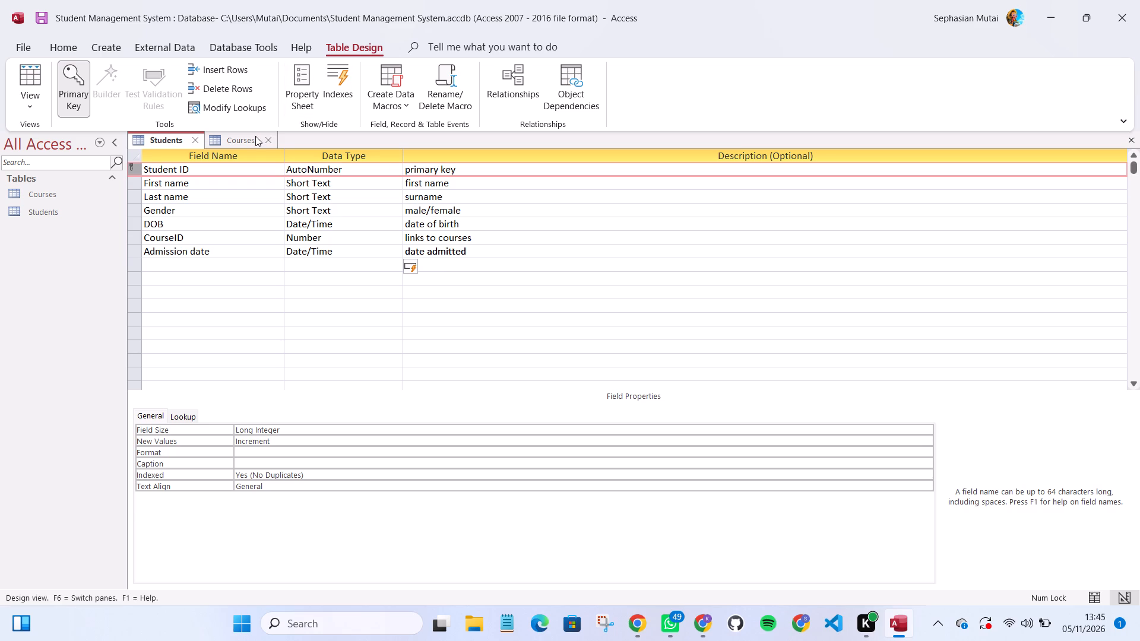
# Create a new blank table in Design view.
pyautogui.click(255, 137)
pyautogui.click(112, 45)
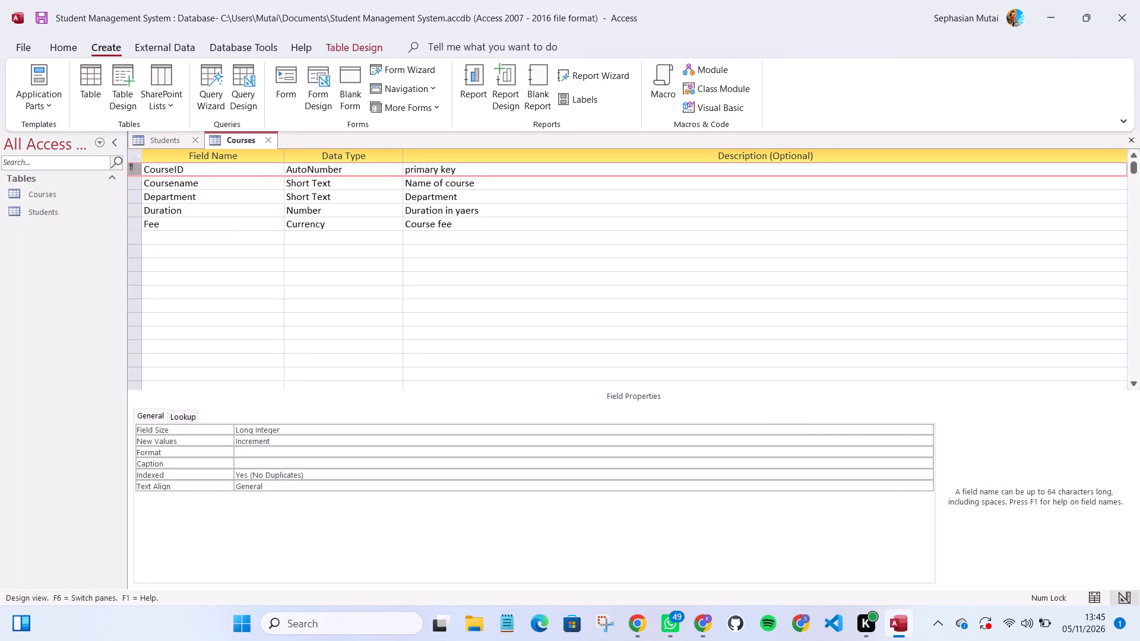
pyautogui.click(126, 68)
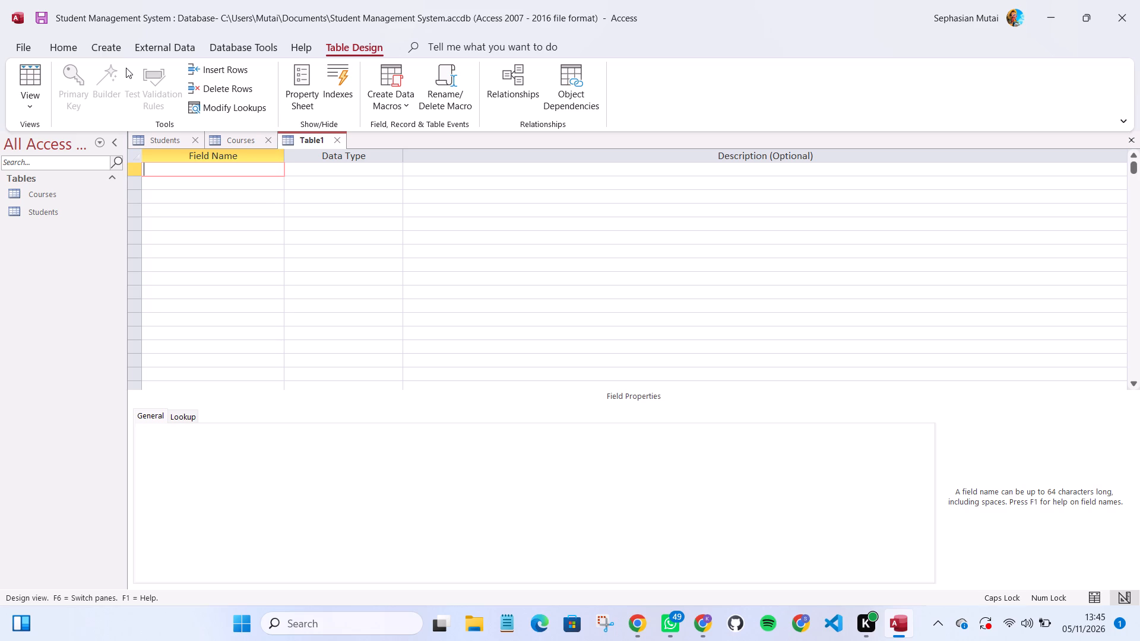
# Add a PaymentID field to the new table with data type AutoNumber and the description "primary key".
pyautogui.write('ayment')
pyautogui.write('ID')
pyautogui.press('Right')
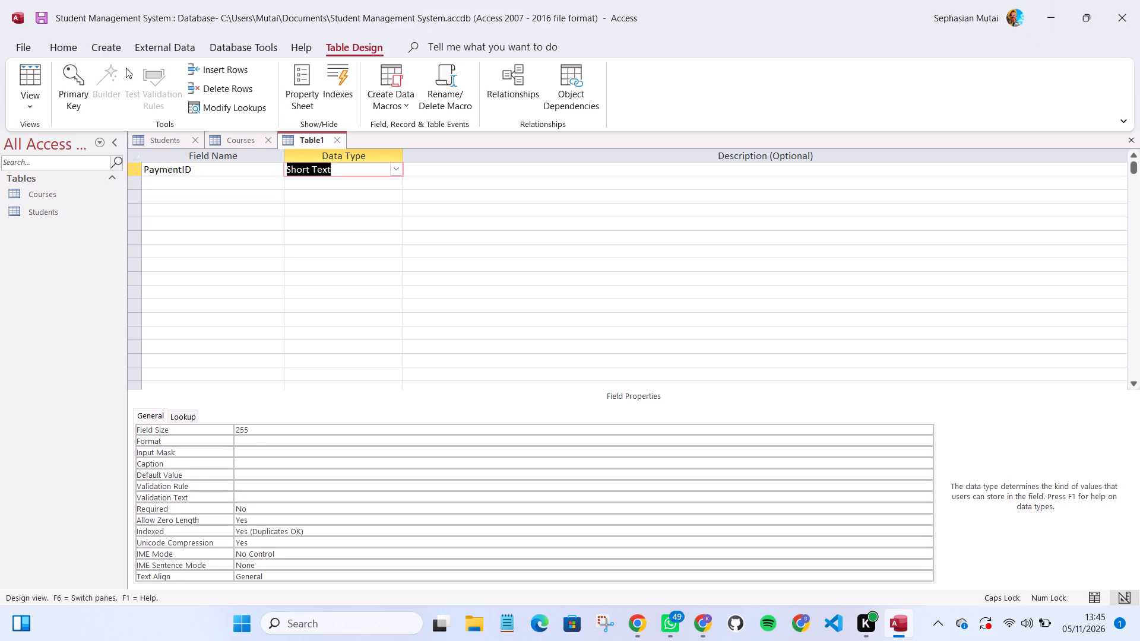
pyautogui.click(401, 168)
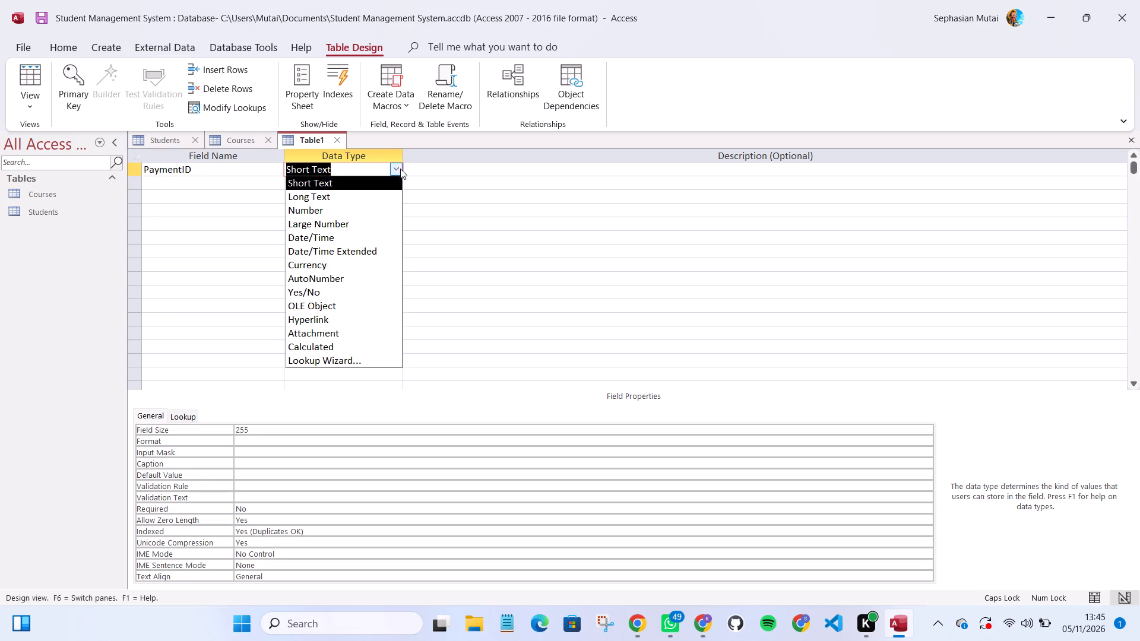
pyautogui.click(357, 272)
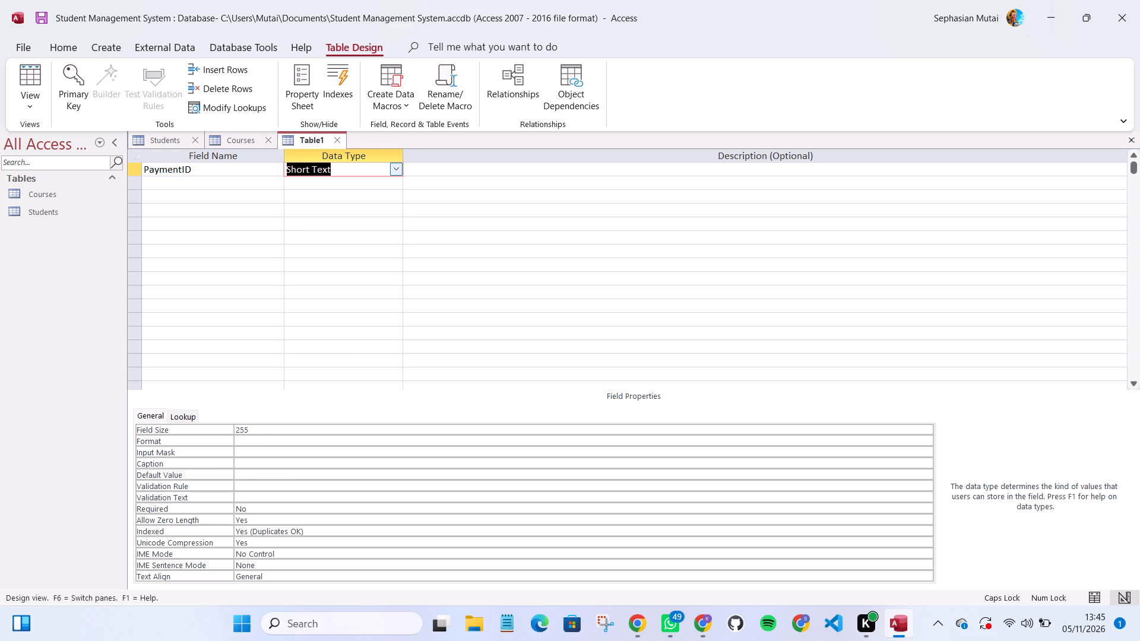
pyautogui.press('Right')
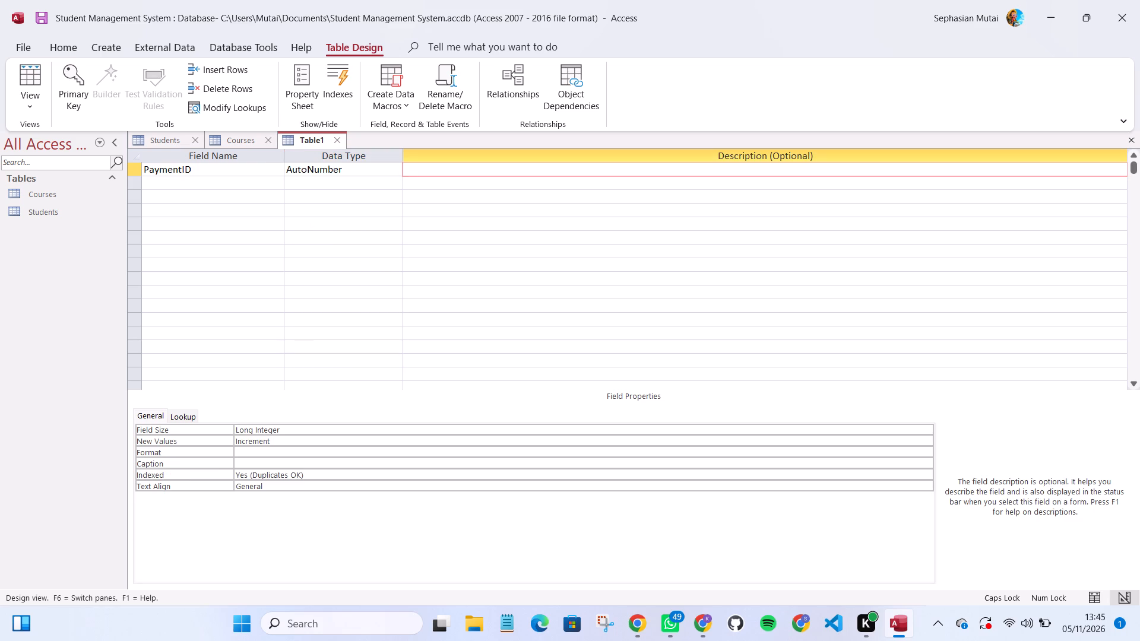
pyautogui.write('primary key')
# Add a StudentID field below PaymentID with data type Number.
pyautogui.press('Down')
pyautogui.press('Left')
pyautogui.press('Left')
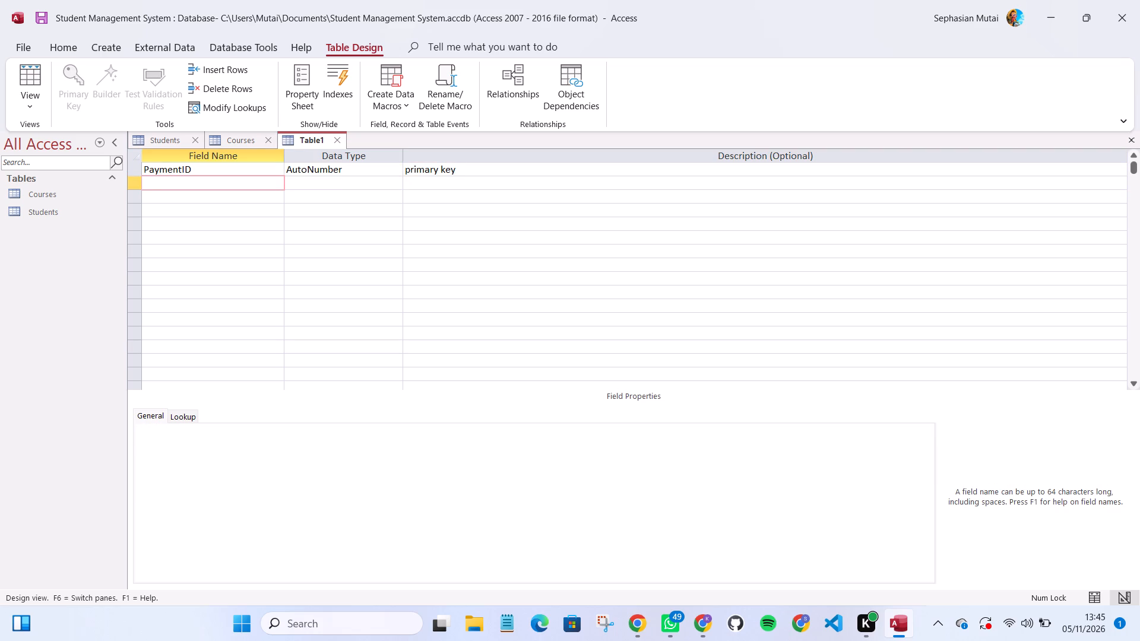
pyautogui.write('tudent')
pyautogui.write('id')
pyautogui.press('BackSpace')
pyautogui.press('BackSpace')
pyautogui.write('ID')
pyautogui.press('Right')
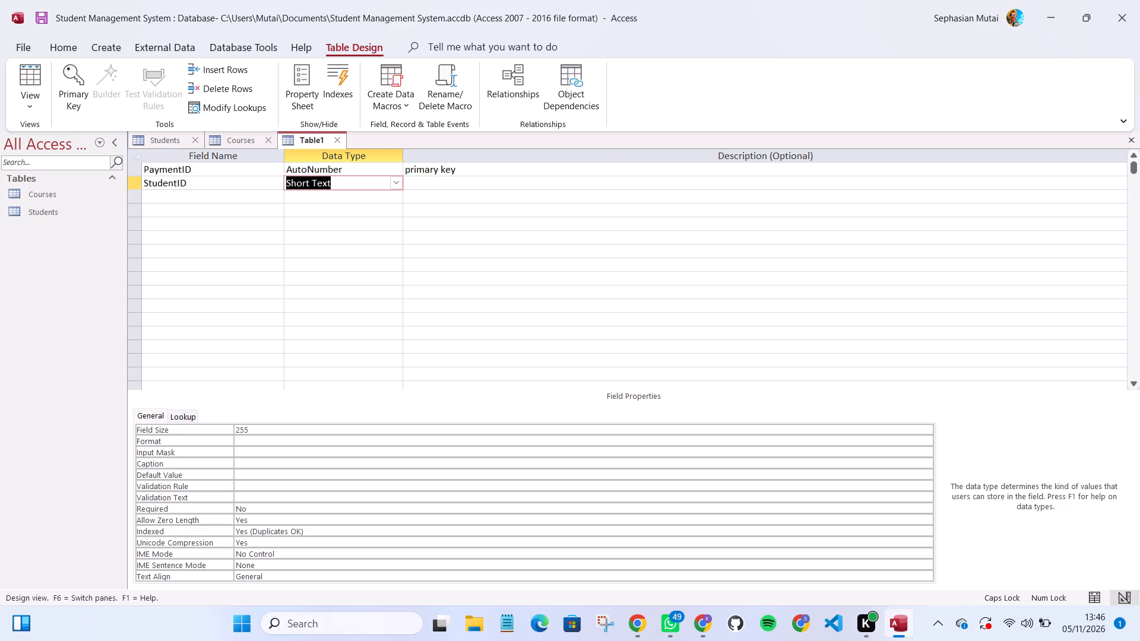
pyautogui.click(394, 179)
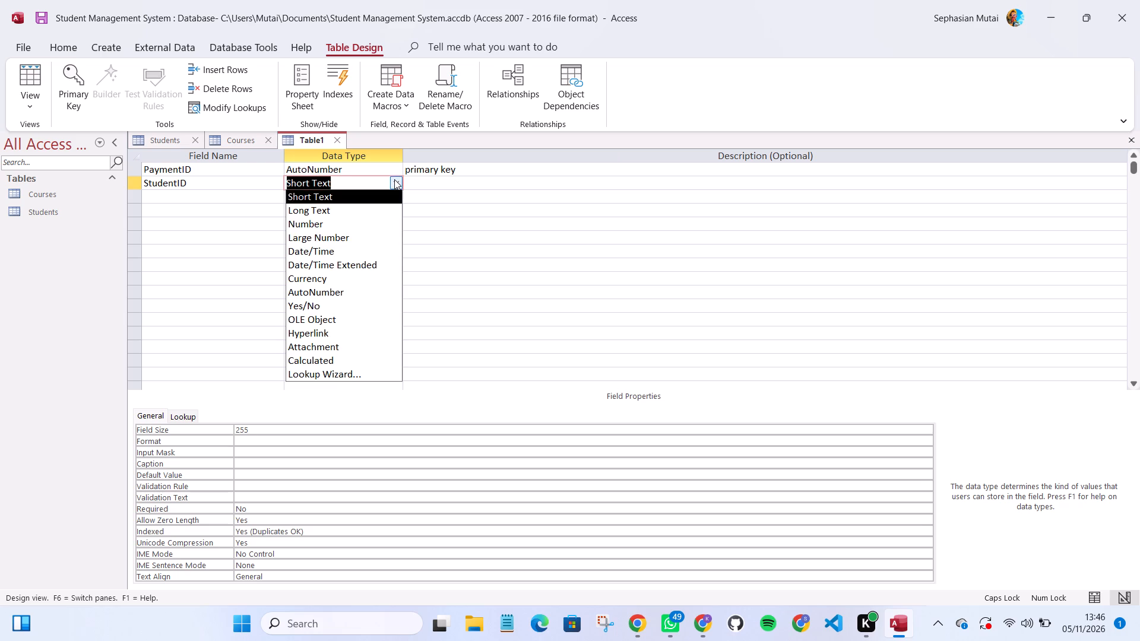
pyautogui.click(358, 222)
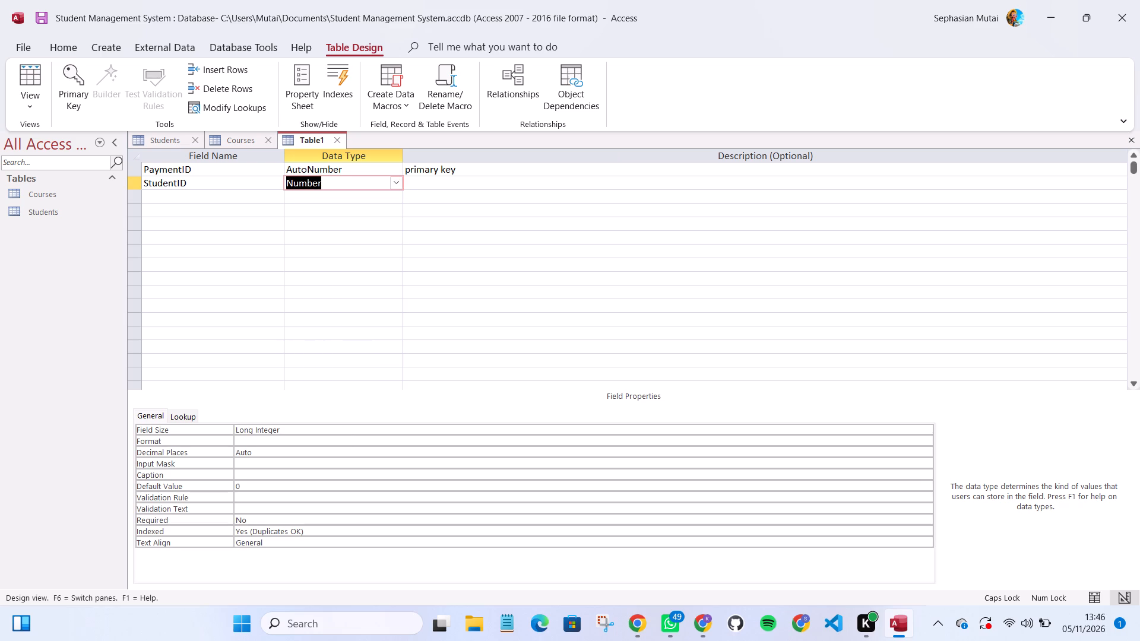
# Enter the lowercase description "links to students" for the StudentID field.
pyautogui.click(413, 186)
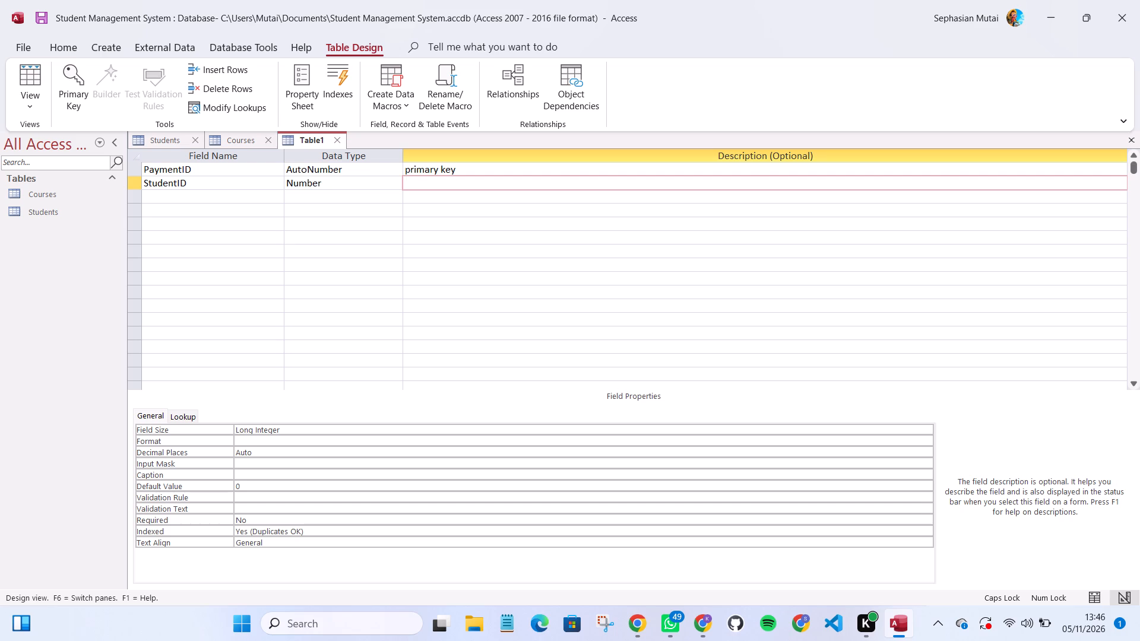
pyautogui.write('LINKS TO STUDENTS')
pyautogui.moveTo(501, 185); pyautogui.dragTo(441, 182)
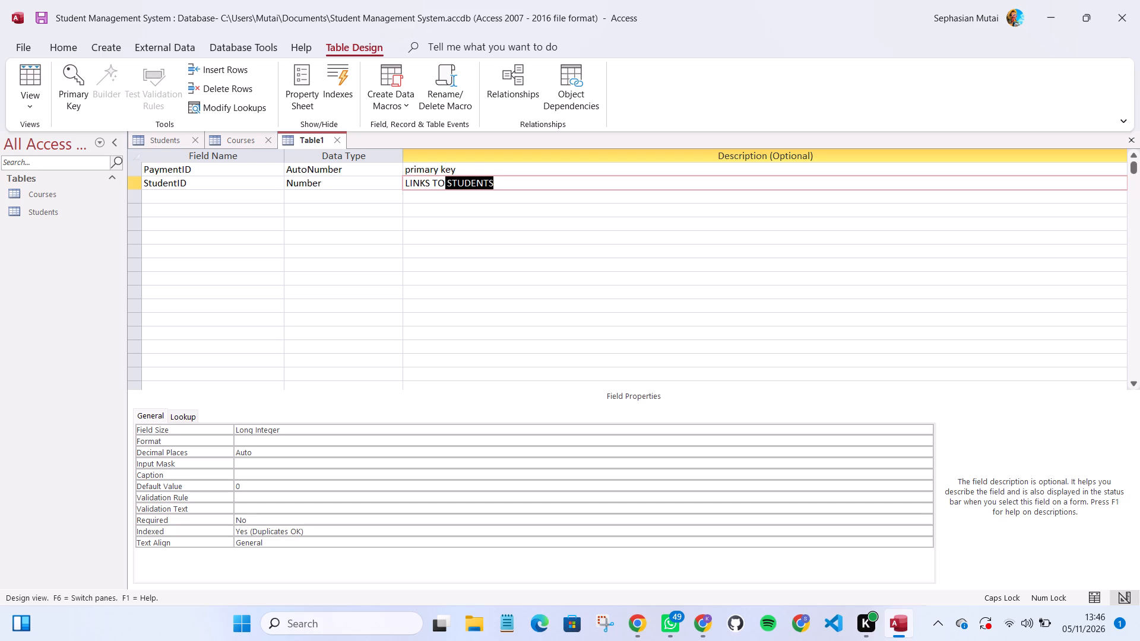
pyautogui.moveTo(441, 182); pyautogui.dragTo(403, 183)
pyautogui.click(47, 47)
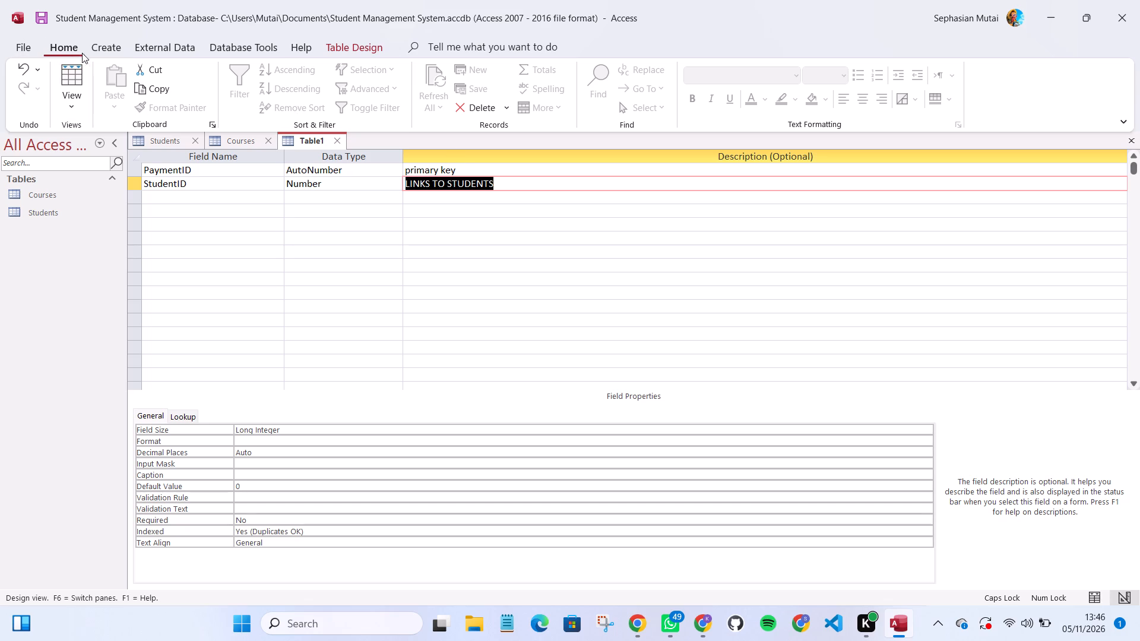
pyautogui.click(103, 52)
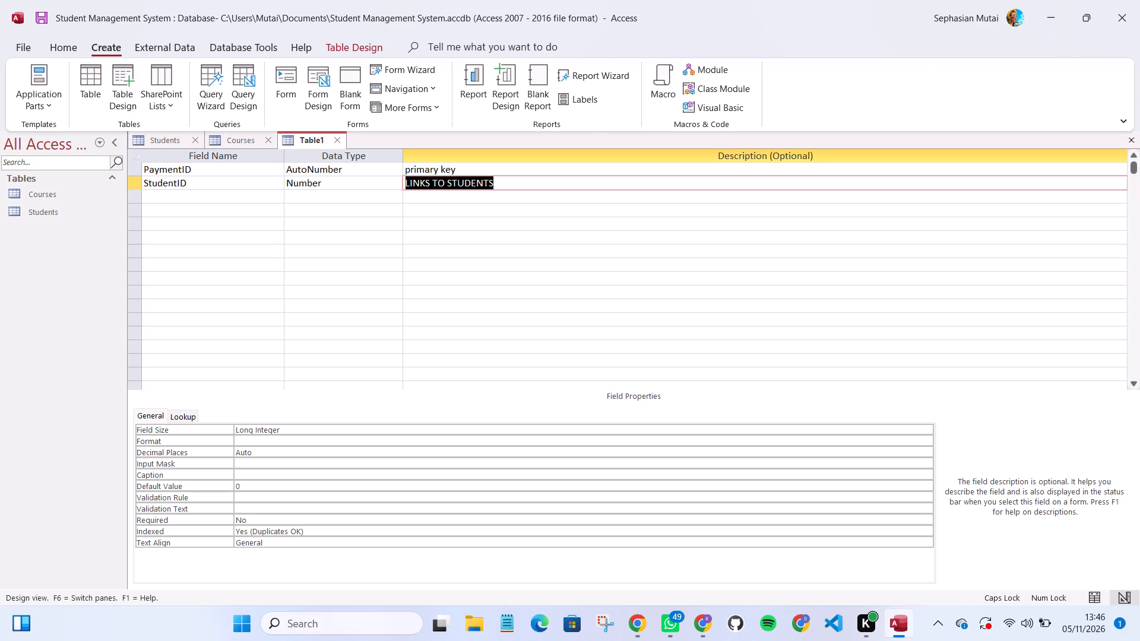
pyautogui.press('BackSpace')
pyautogui.write('links to students')
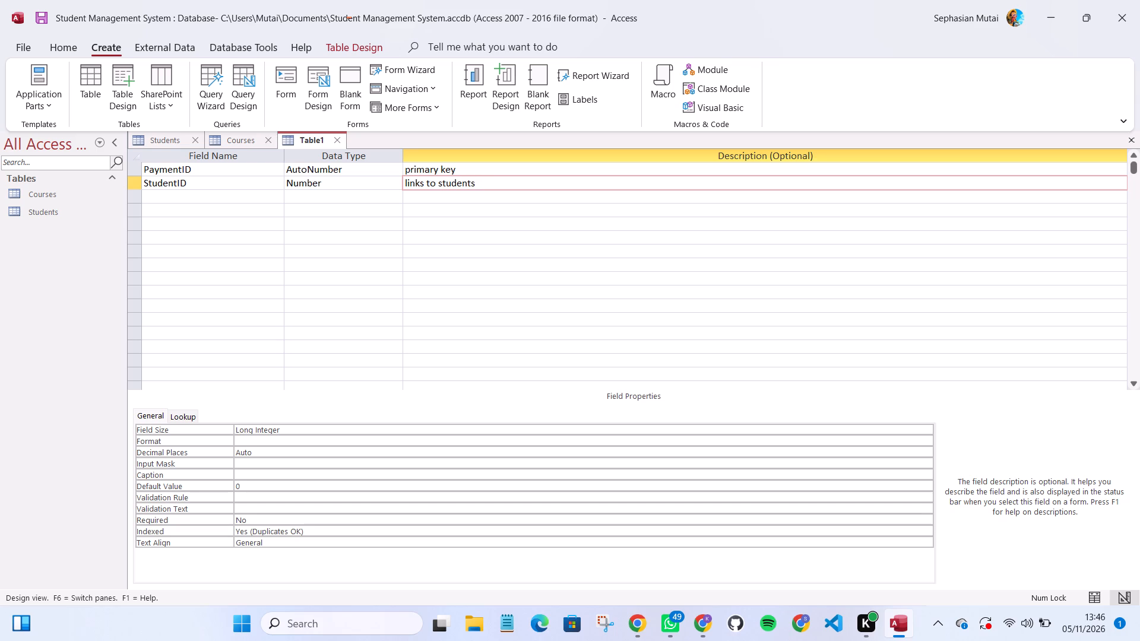
# Add a Payment date field with data type Date/Time and the description "payment day".
pyautogui.click(282, 195)
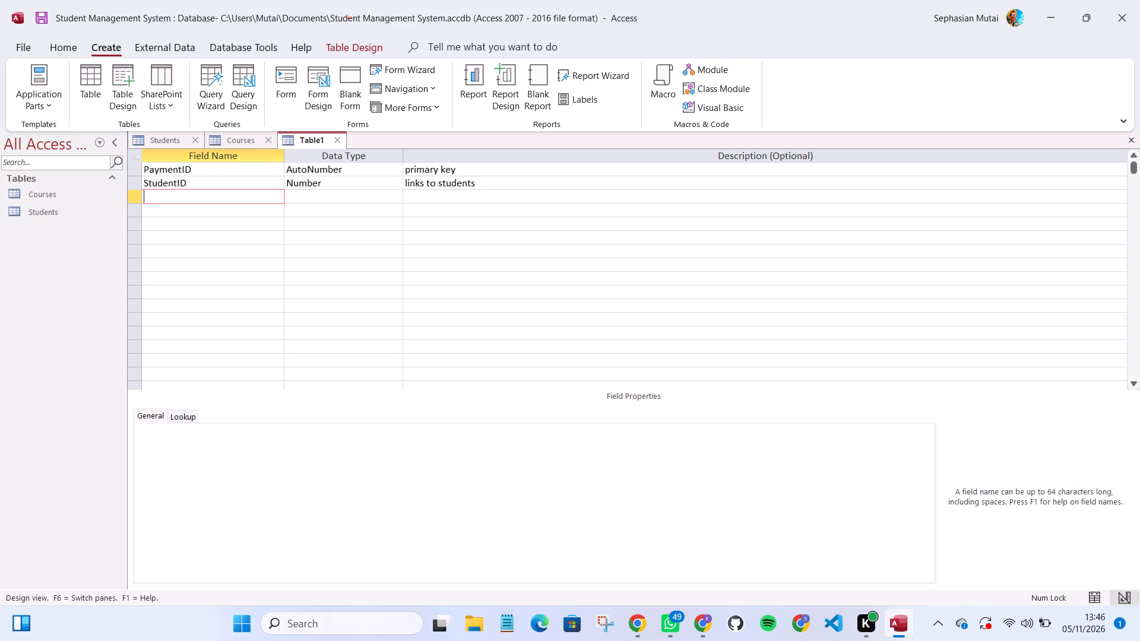
pyautogui.write('ayment')
pyautogui.write('date')
pyautogui.press('Left')
pyautogui.press('Left')
pyautogui.press('Left')
pyautogui.press('Left')
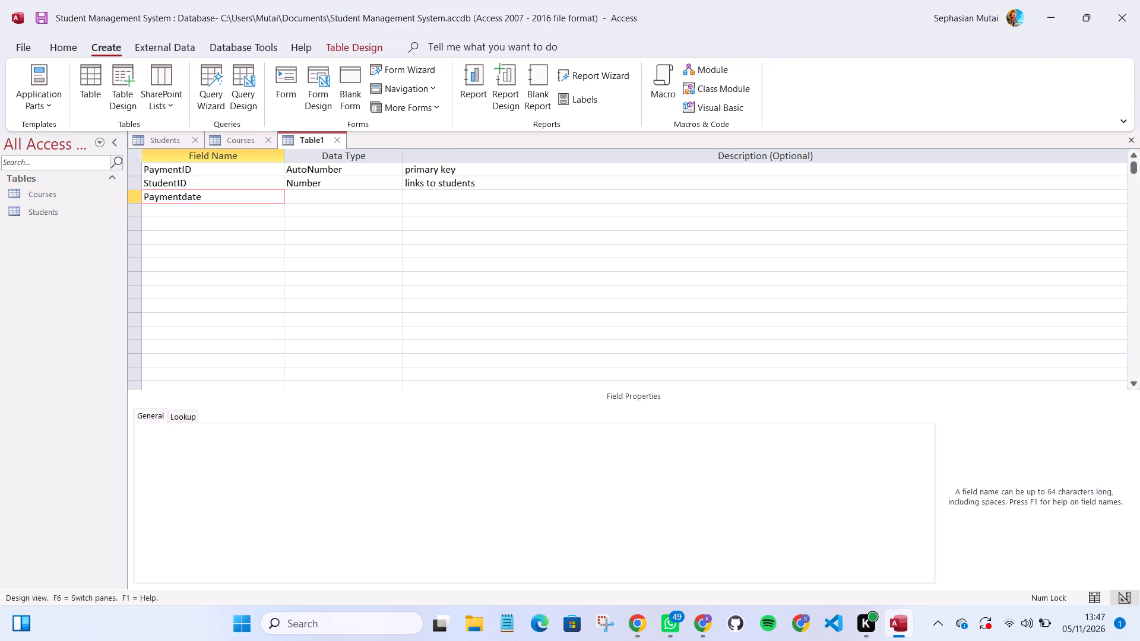
pyautogui.press('space')
pyautogui.press('Right')
pyautogui.press('Right')
pyautogui.press('Right')
pyautogui.press('Right')
pyautogui.press('Right')
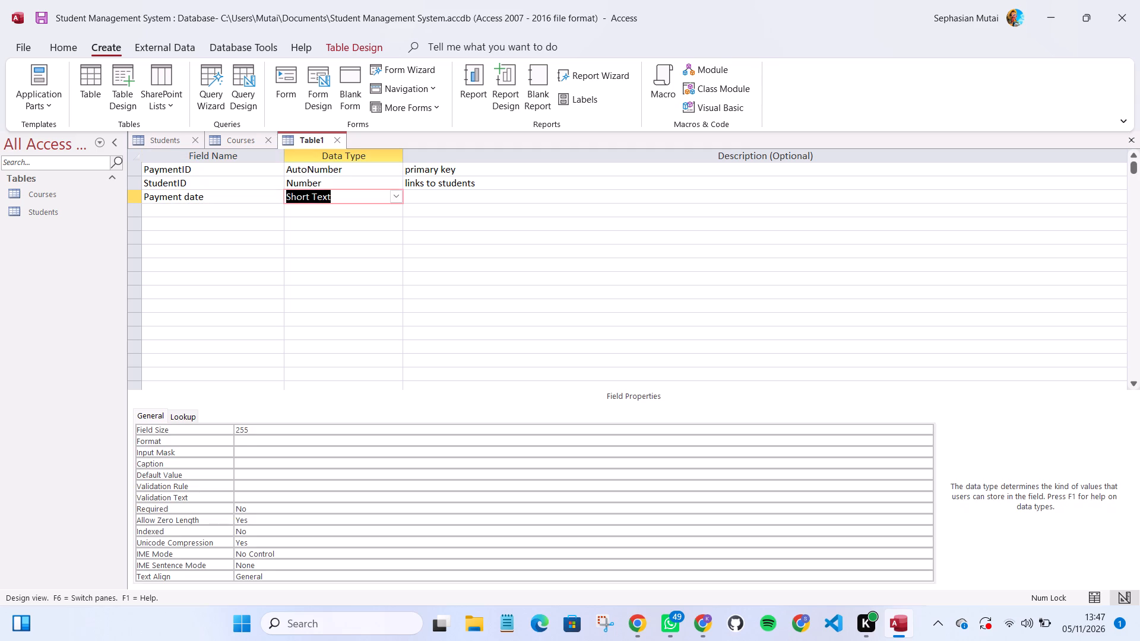
pyautogui.click(398, 199)
pyautogui.click(378, 264)
pyautogui.click(432, 199)
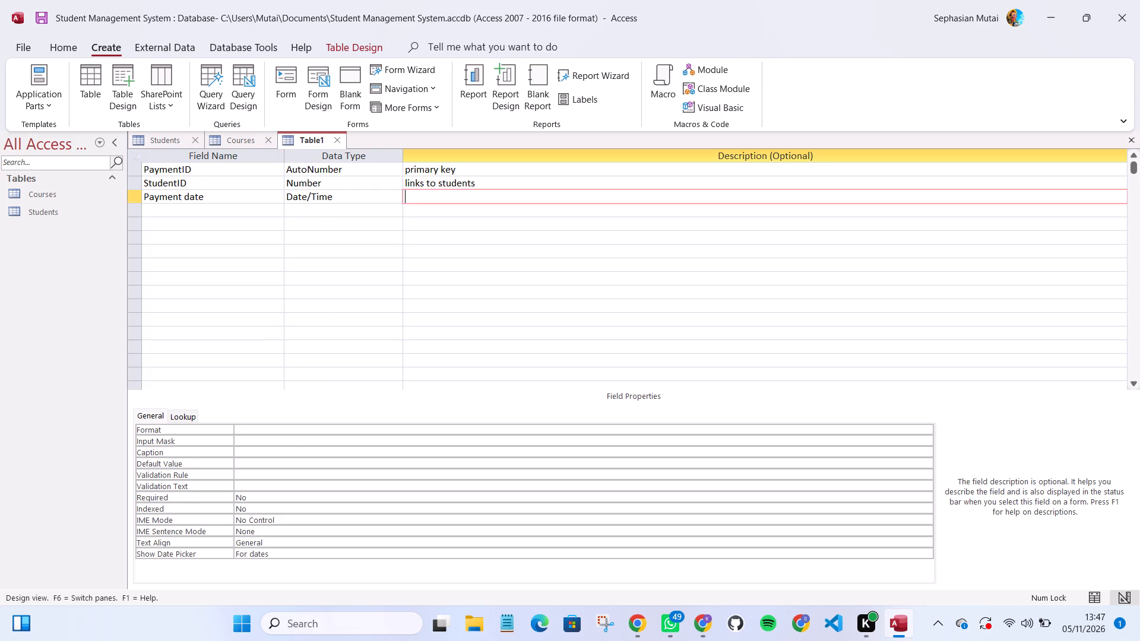
pyautogui.write('payment day')
# Add an Amount paid field with data type Currency and the description "Amount paid".
pyautogui.click(220, 208)
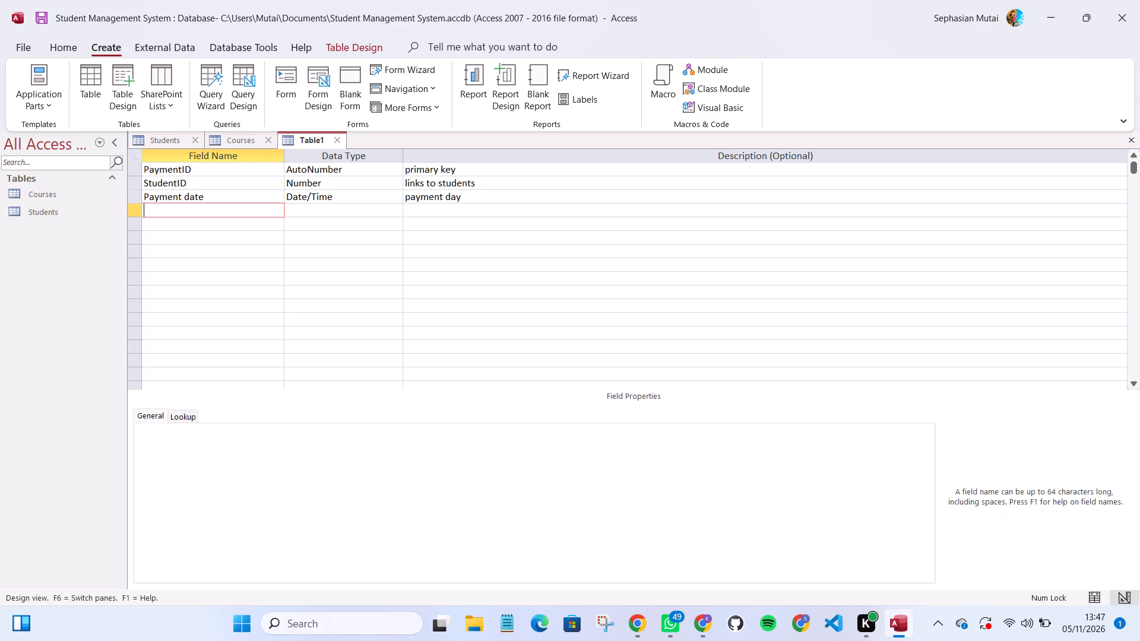
pyautogui.press('a')
pyautogui.press('BackSpace')
pyautogui.press('a')
pyautogui.write('mount paid')
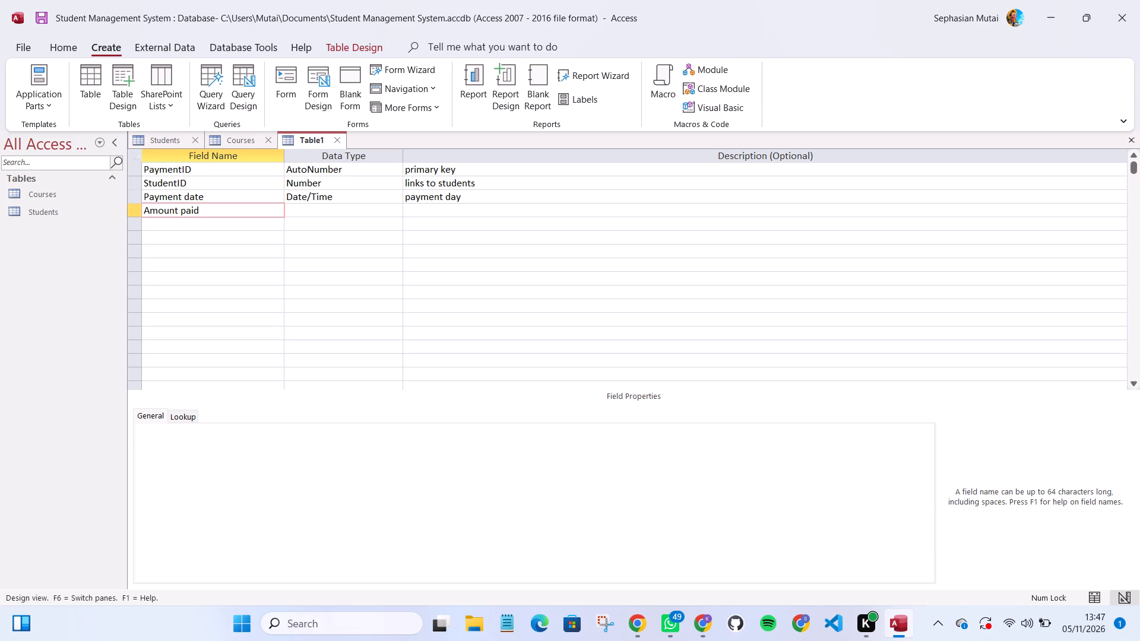
pyautogui.press('Right')
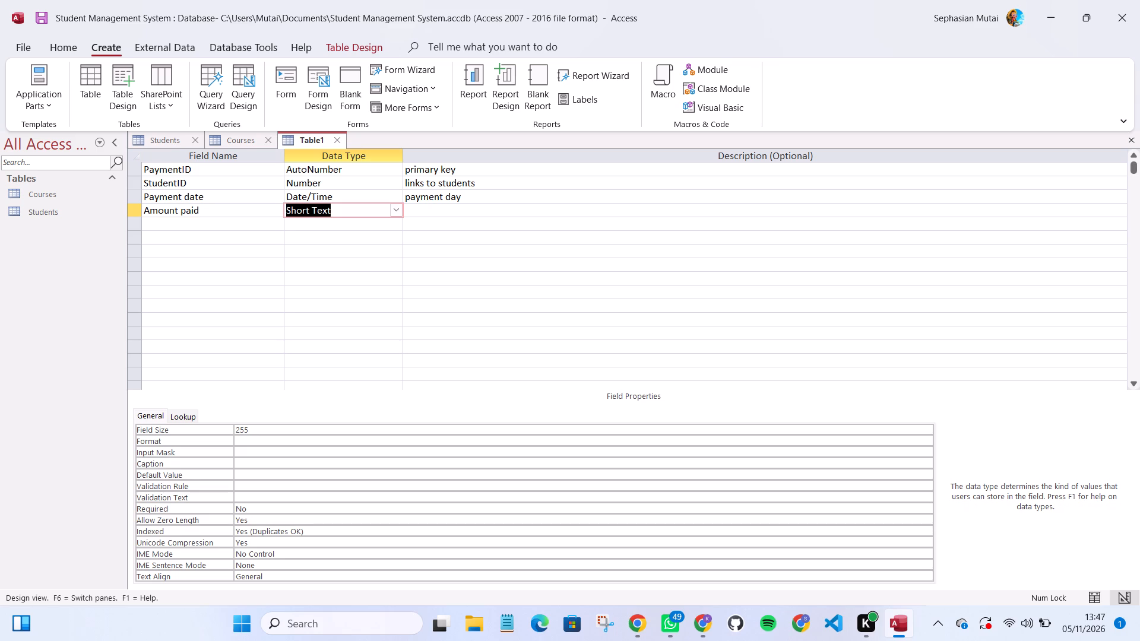
pyautogui.click(403, 214)
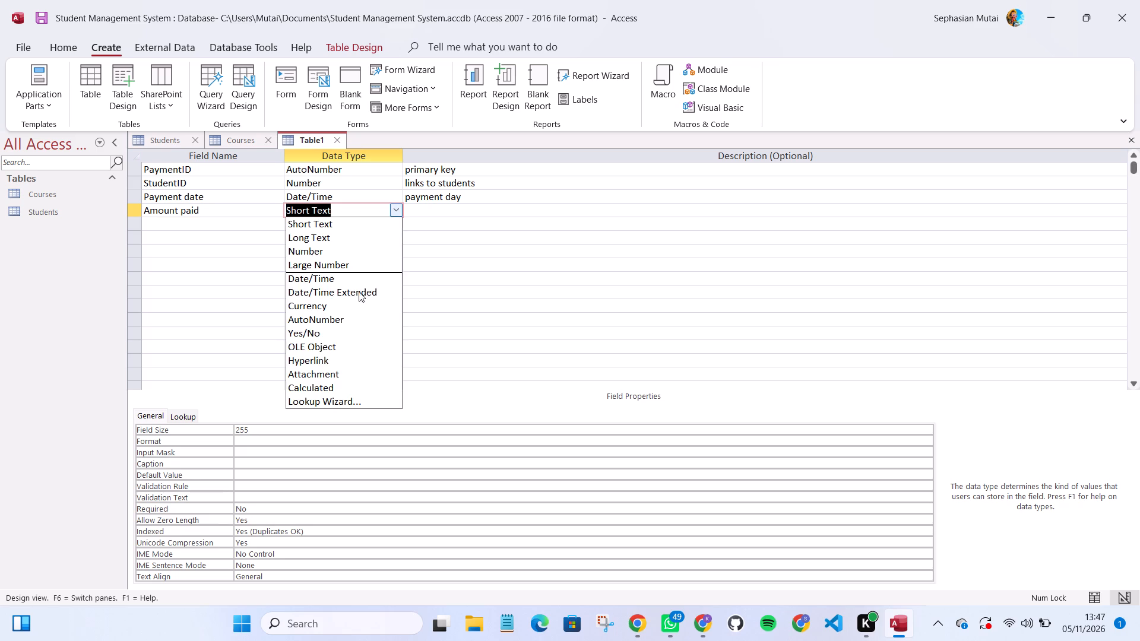
pyautogui.click(350, 304)
pyautogui.click(423, 214)
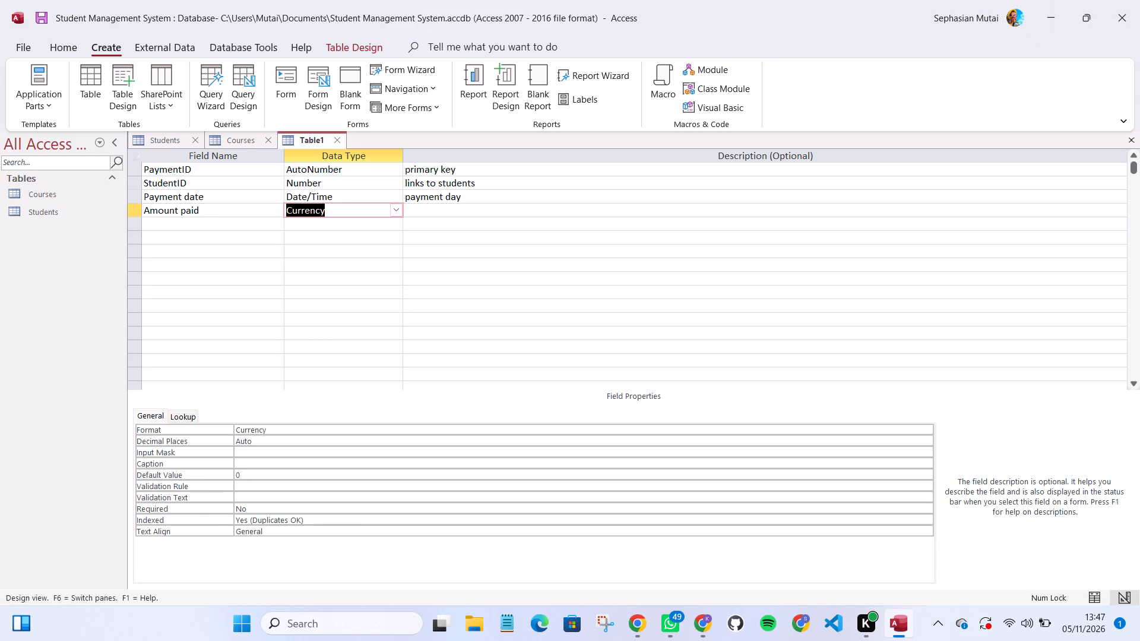
pyautogui.press('a')
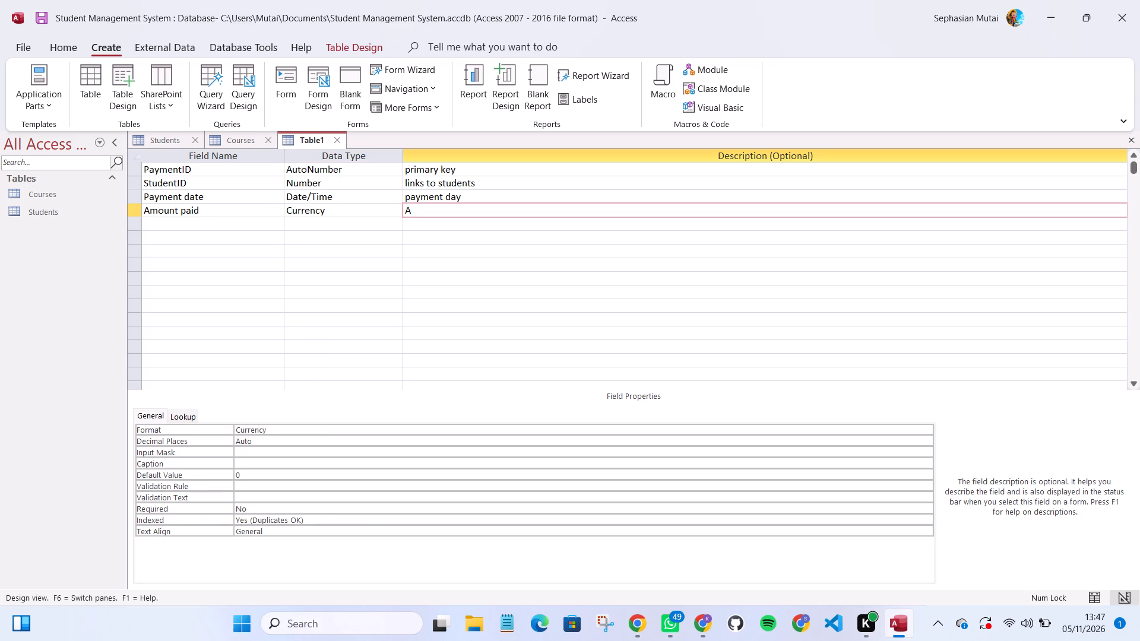
pyautogui.write('mount paid')
# Add a Payment method field with data type Short Text and the description "Cash/bank/m-pesa".
pyautogui.click(265, 225)
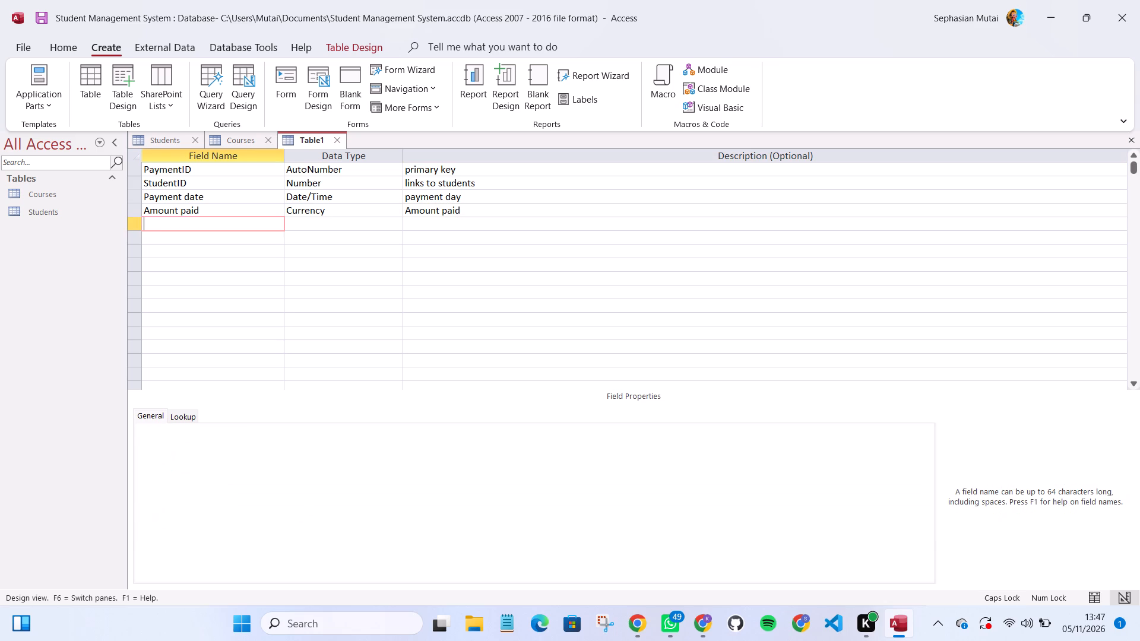
pyautogui.write('ayment method')
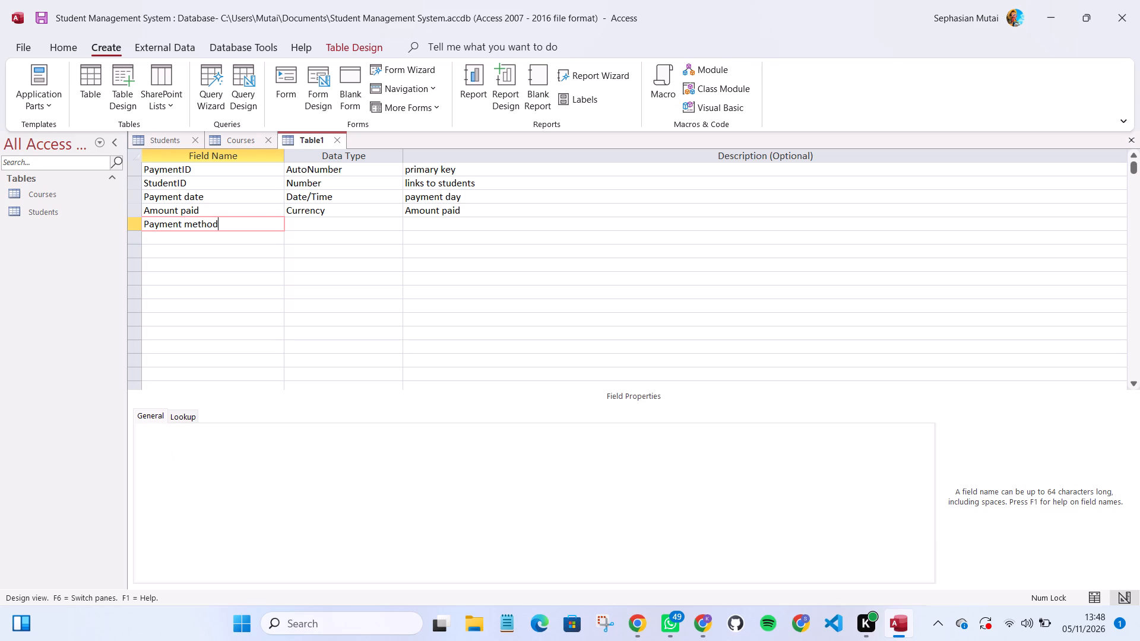
pyautogui.click(319, 224)
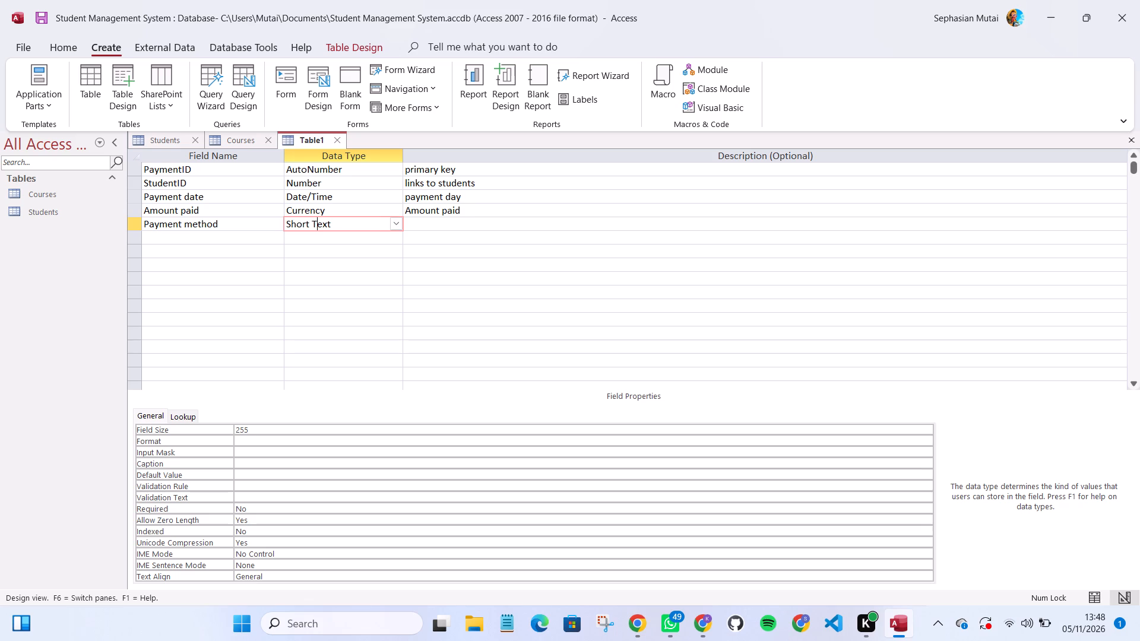
pyautogui.click(448, 224)
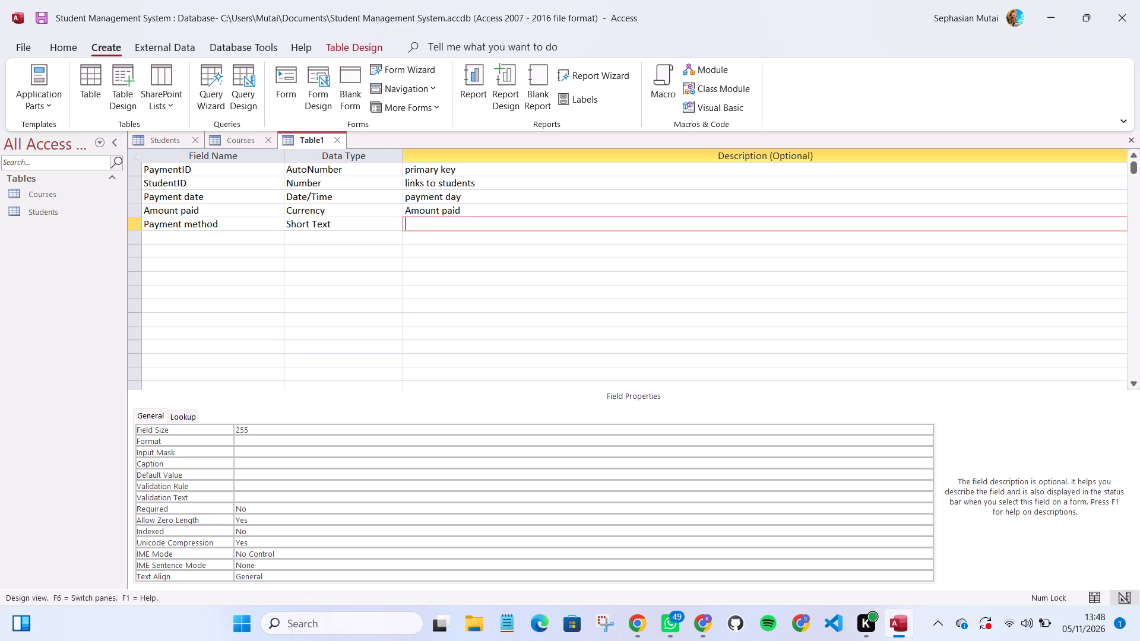
pyautogui.write('ash/bank/,')
pyautogui.press('BackSpace')
pyautogui.write('m-pesa')
pyautogui.press('Return')
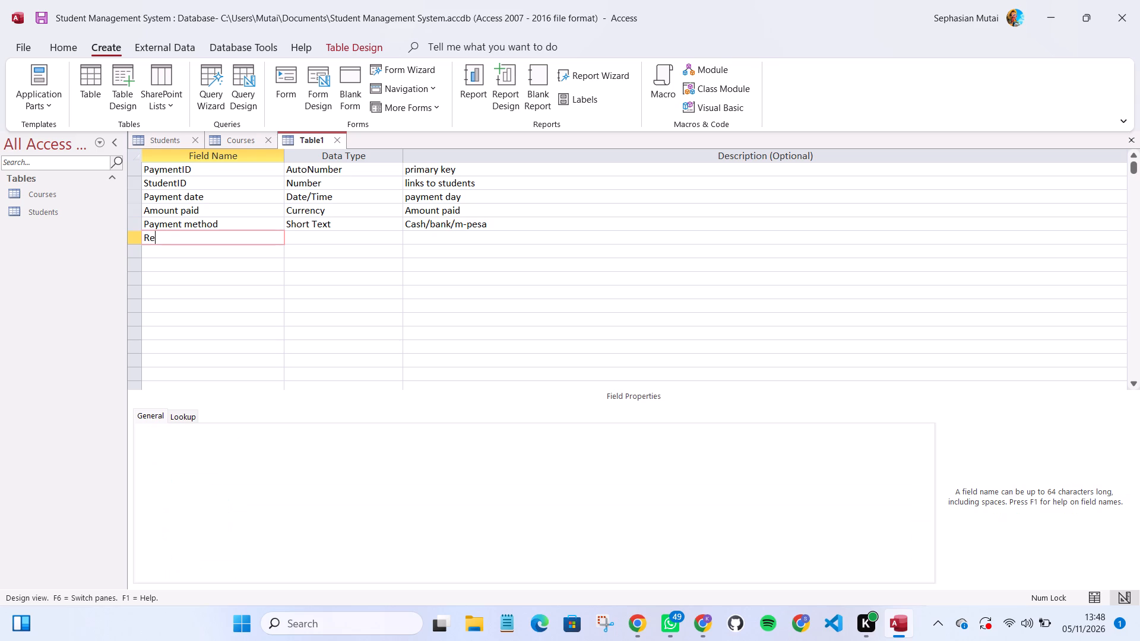
# Add a ReceitNO field with data type Short Text and the description "receit number".
pyautogui.write('it')
pyautogui.write('NP')
pyautogui.press('BackSpace')
pyautogui.press('o')
pyautogui.press('Right')
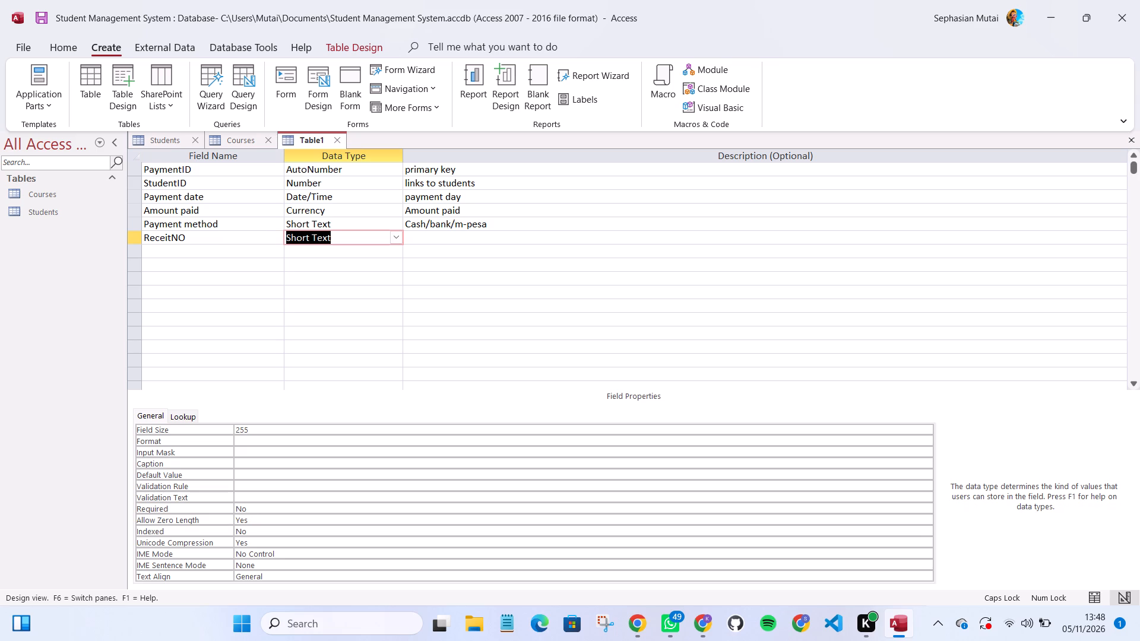
pyautogui.press('Right')
pyautogui.write('receit np')
pyautogui.press('BackSpace')
pyautogui.write('umb')
pyautogui.write('er')
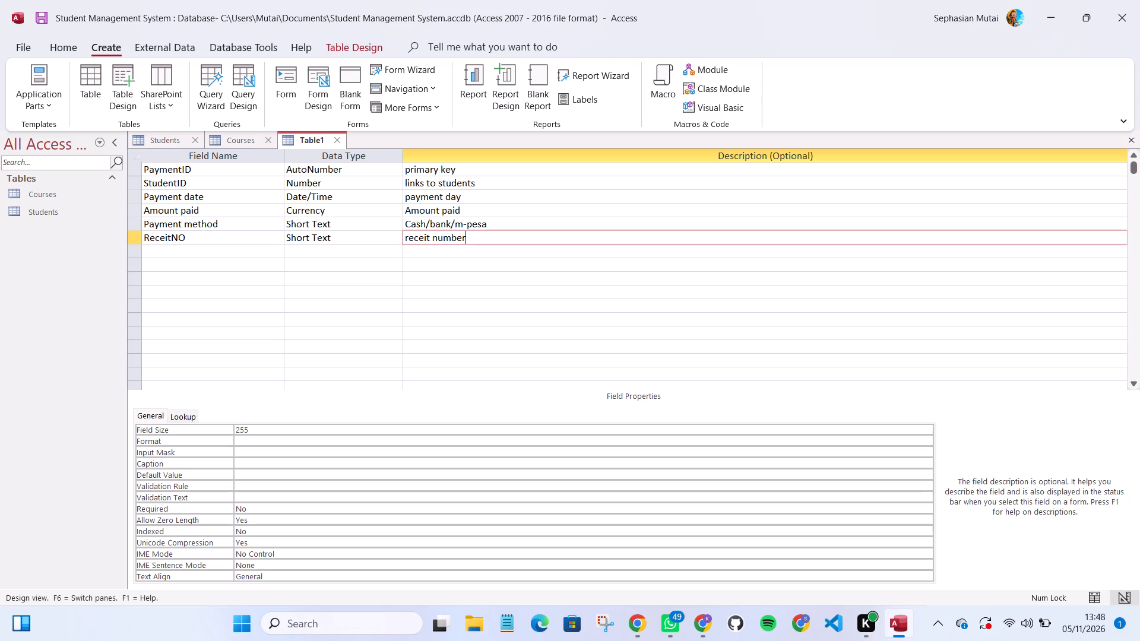
# Set the PaymentID field as the table's primary key.
pyautogui.click(136, 170)
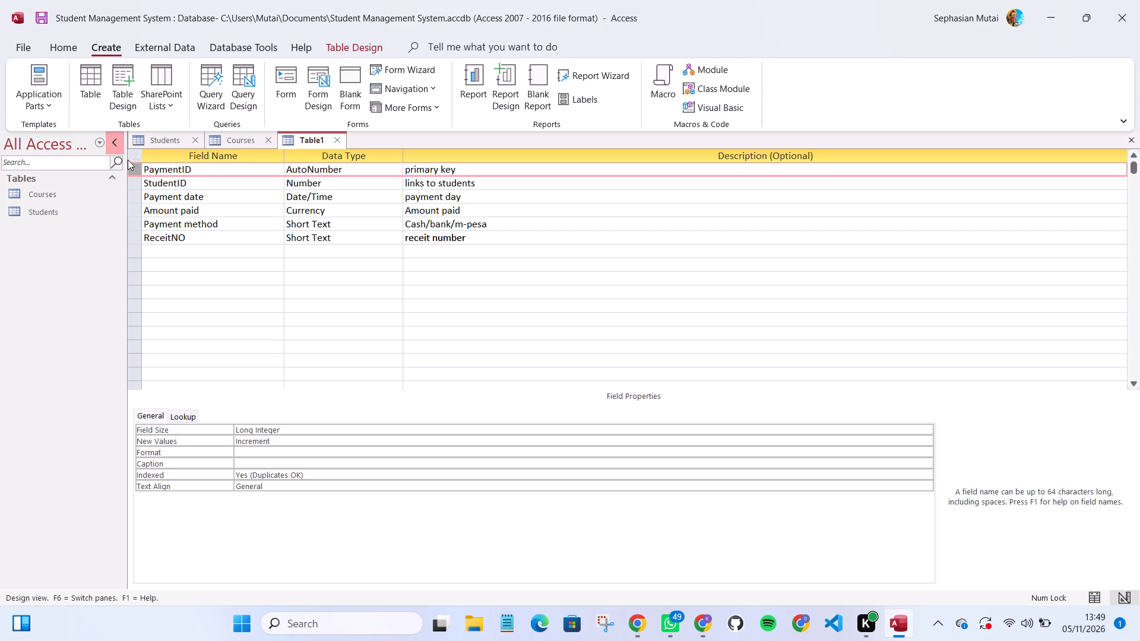
pyautogui.click(137, 151)
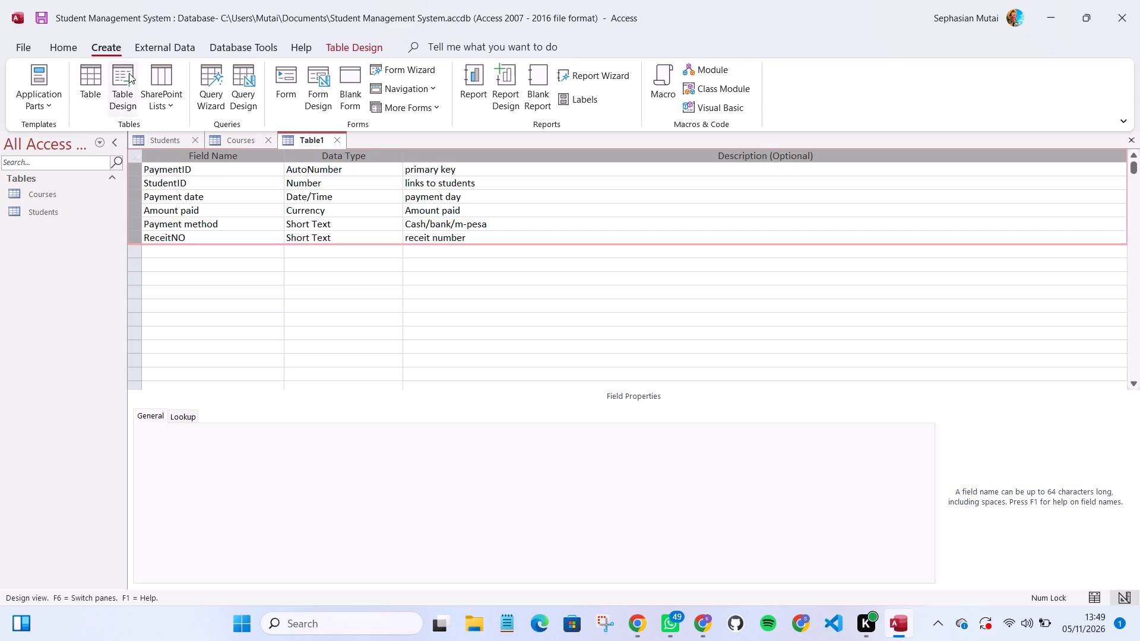
pyautogui.click(153, 43)
pyautogui.click(252, 54)
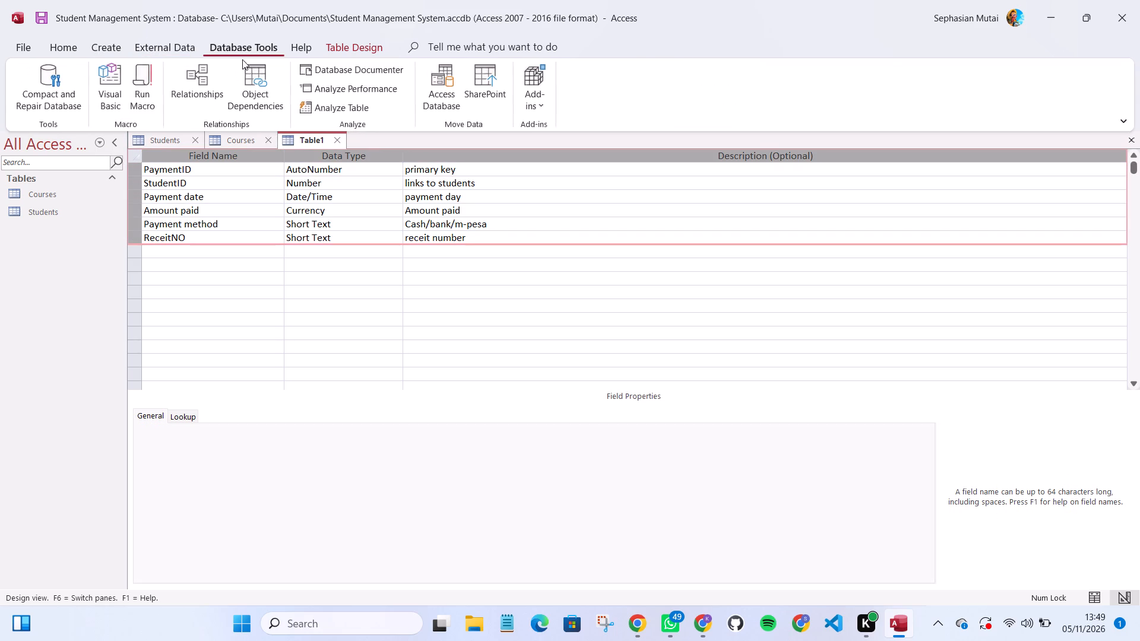
pyautogui.click(53, 46)
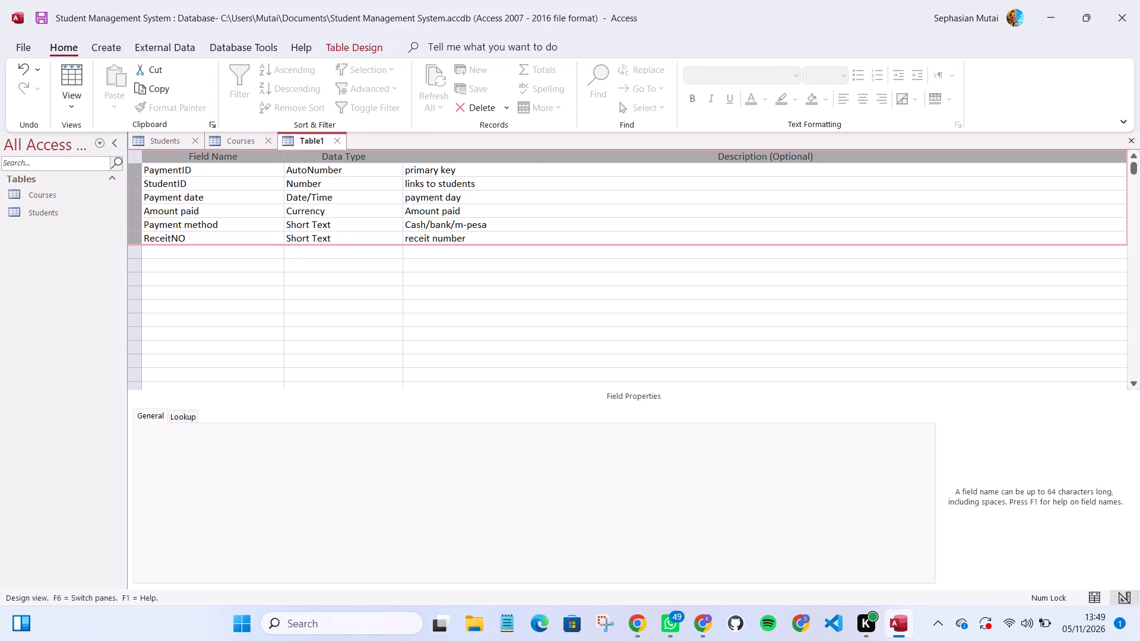
pyautogui.click(136, 172)
pyautogui.click(135, 170)
pyautogui.click(151, 166)
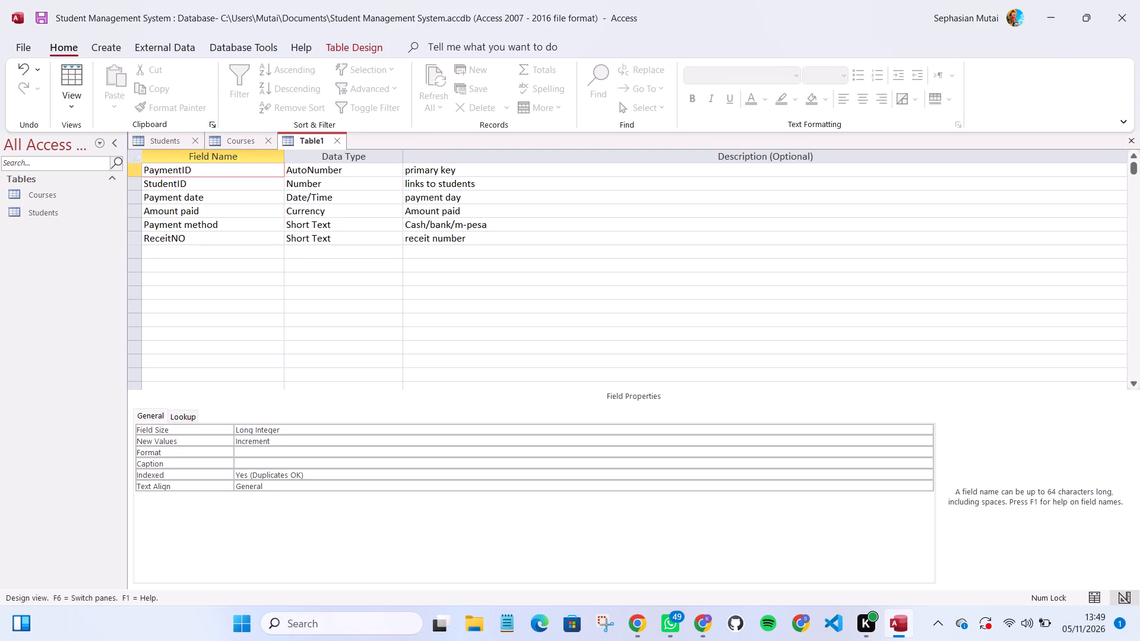
pyautogui.click(135, 171)
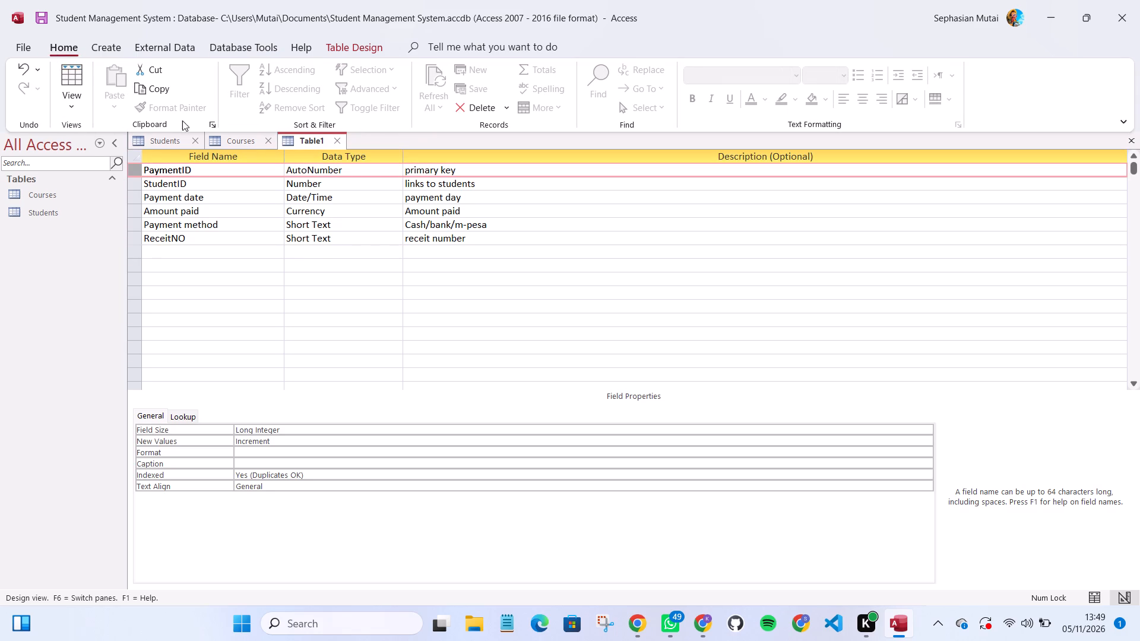
pyautogui.click(140, 172)
pyautogui.click(108, 42)
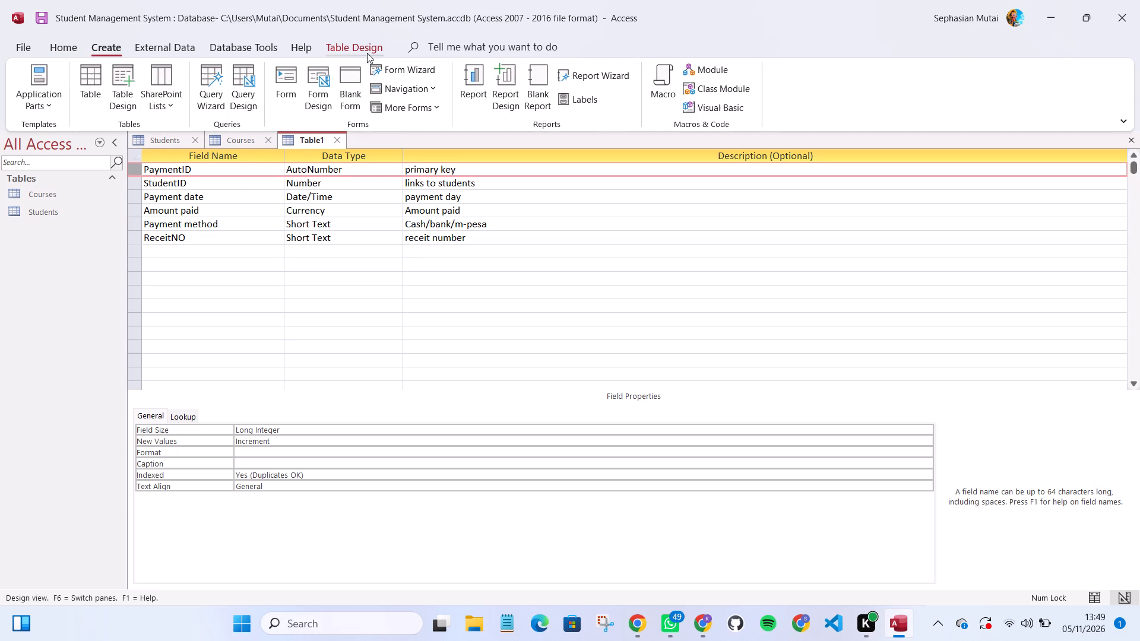
pyautogui.click(363, 54)
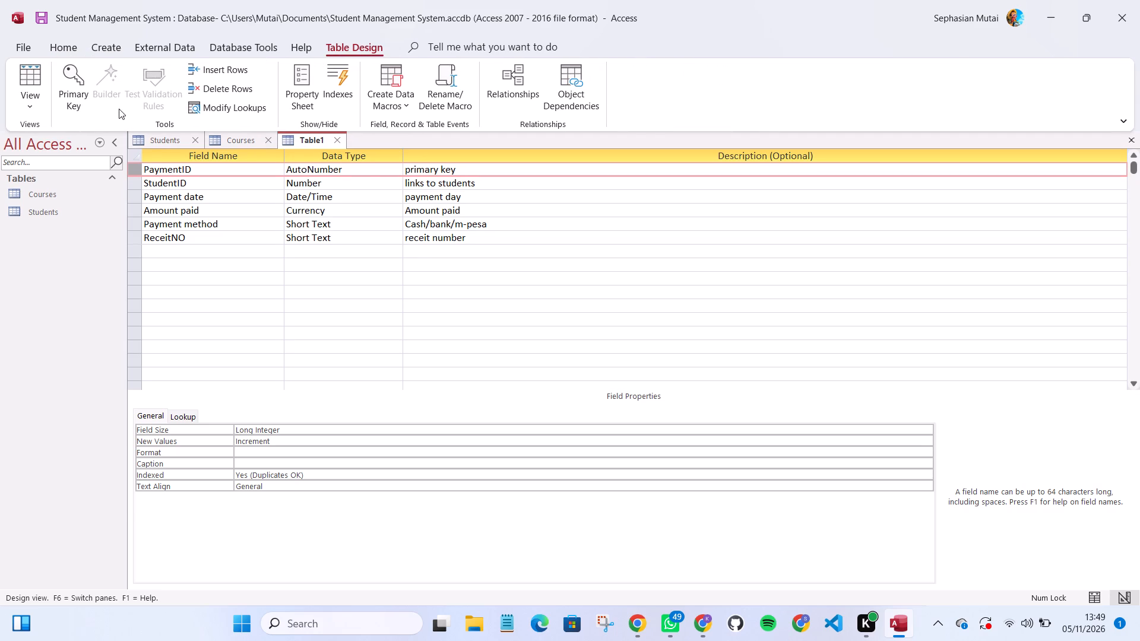
pyautogui.click(76, 111)
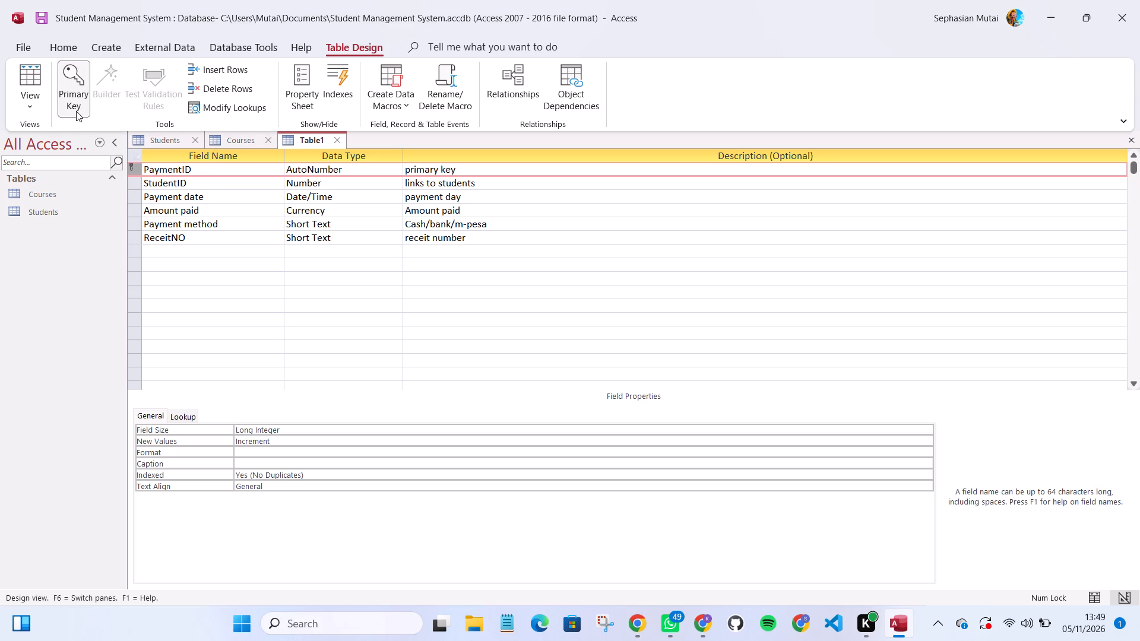
# Save the table under the name Payments.
pyautogui.hotkey('ctrl', 's')
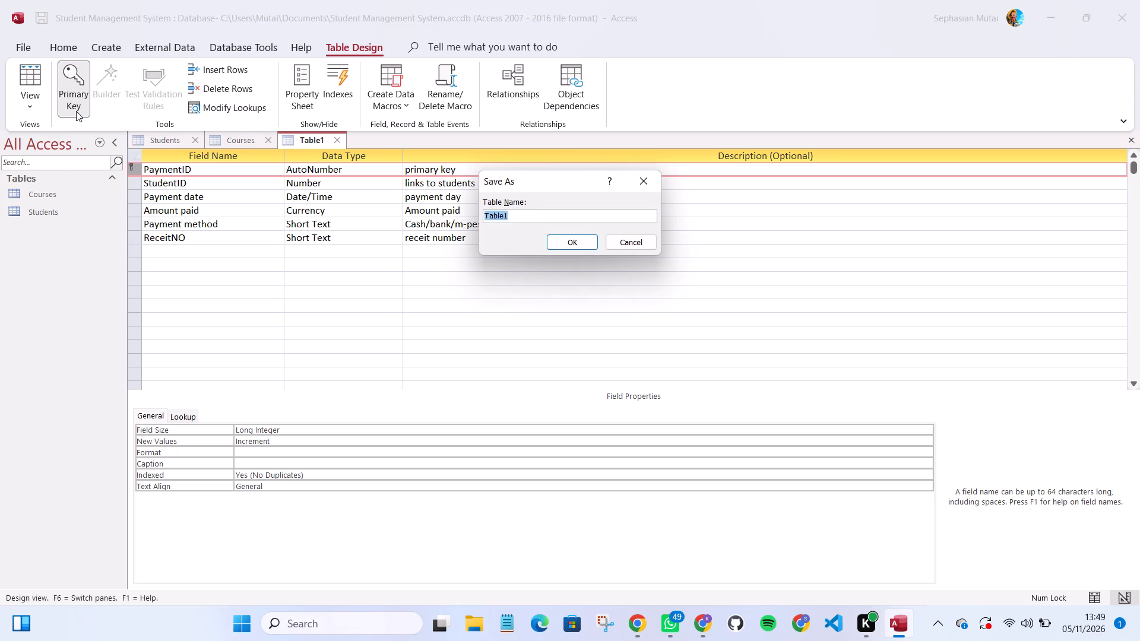
pyautogui.write('aymen')
pyautogui.write('ts')
pyautogui.press('Return')
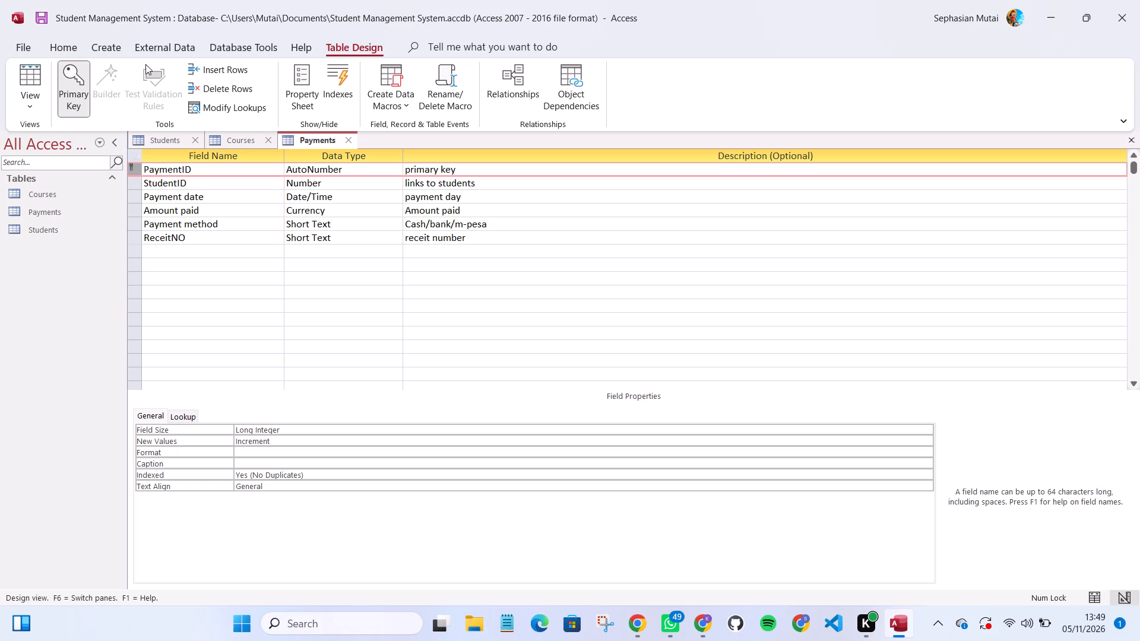
# Create another blank table in Design view.
pyautogui.click(105, 39)
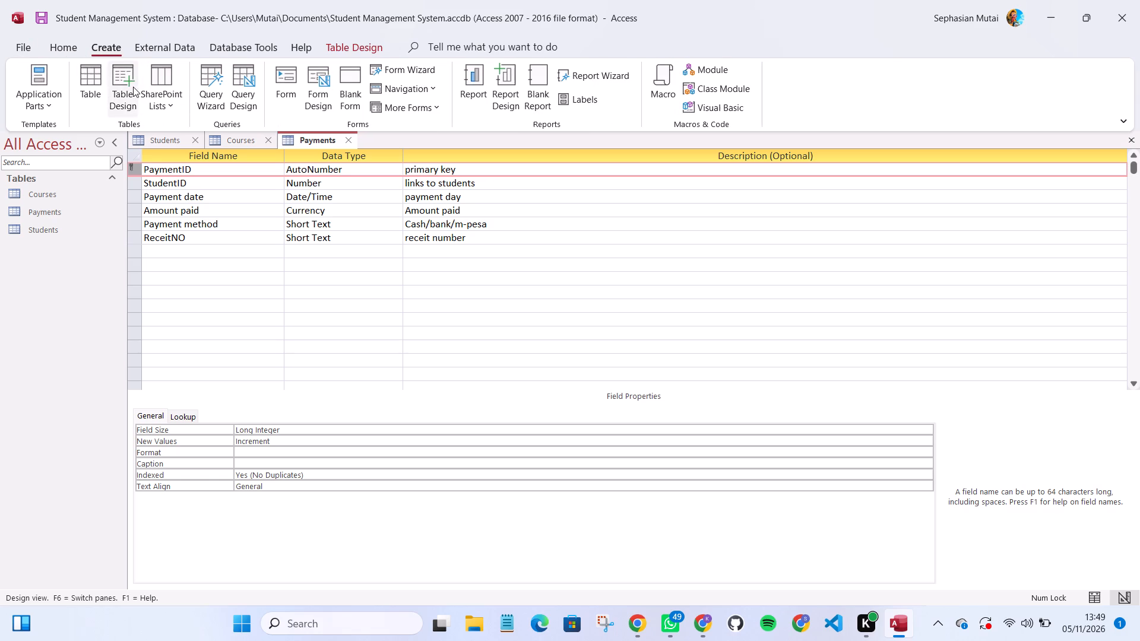
pyautogui.click(133, 87)
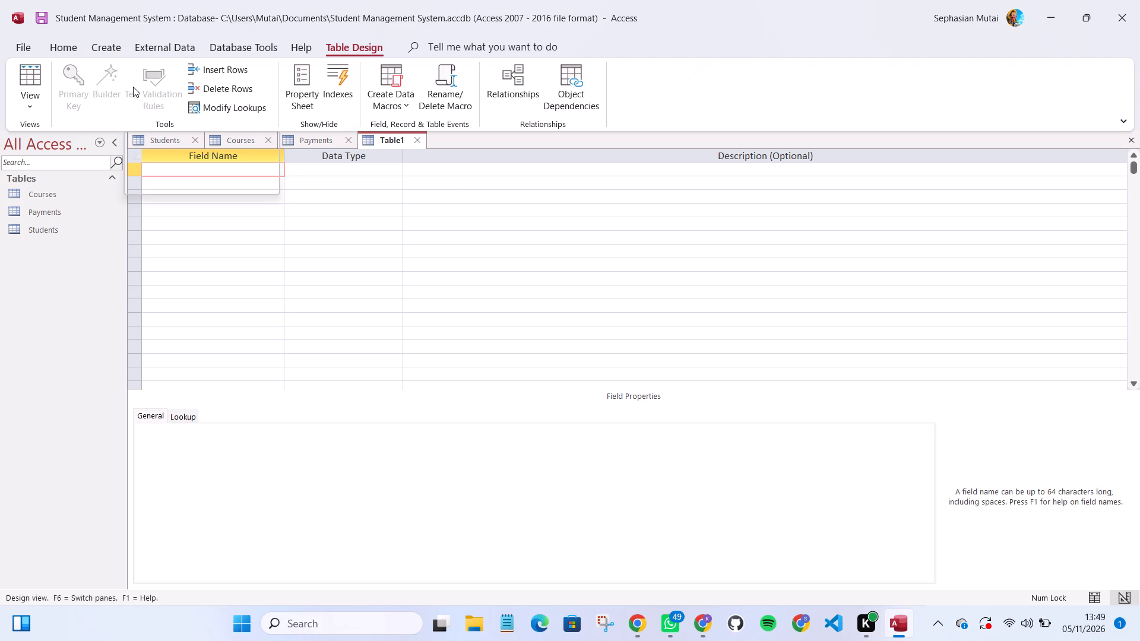
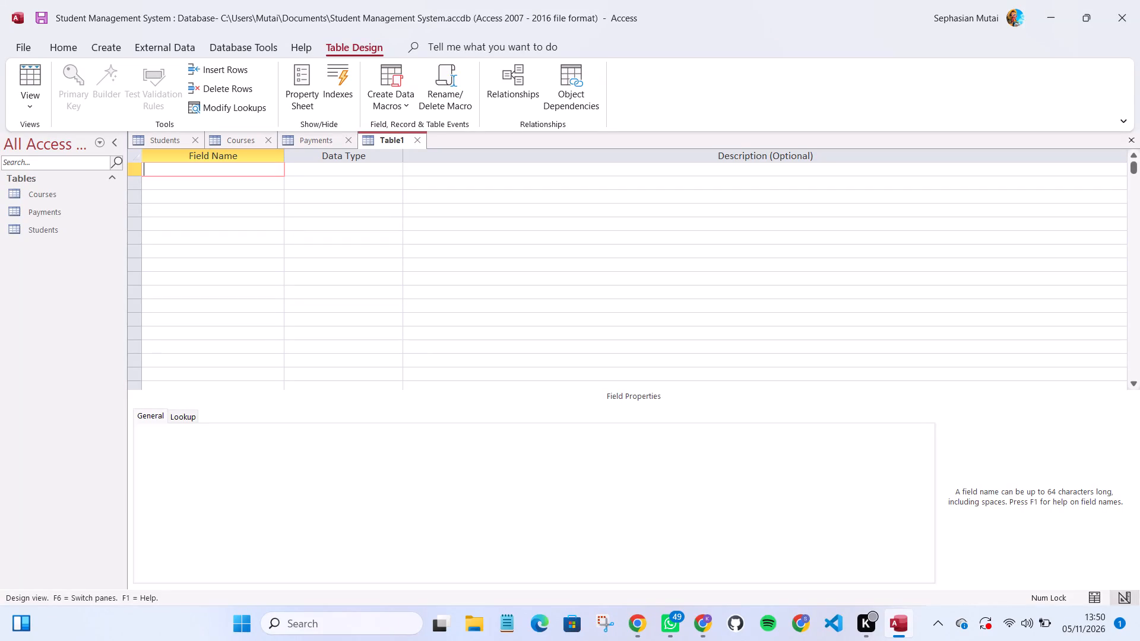
# Add an ExamID field with data type AutoNumber and the description "Primary key".
pyautogui.click(183, 164)
pyautogui.press('e')
pyautogui.write('xam')
pyautogui.write('ID')
pyautogui.press('Return')
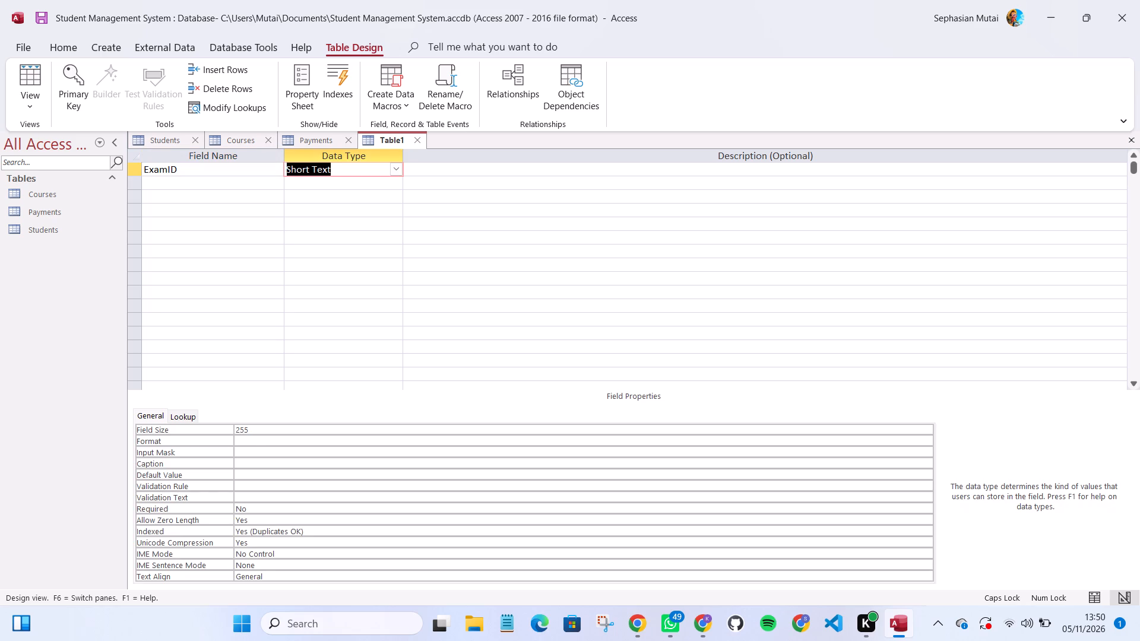
pyautogui.click(400, 167)
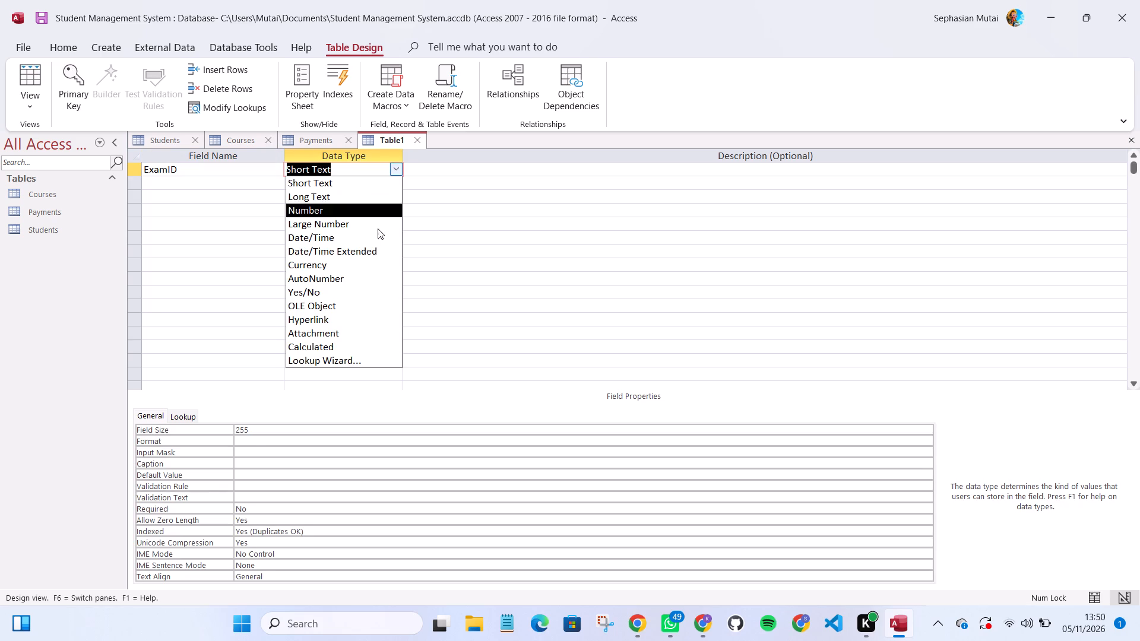
pyautogui.click(358, 281)
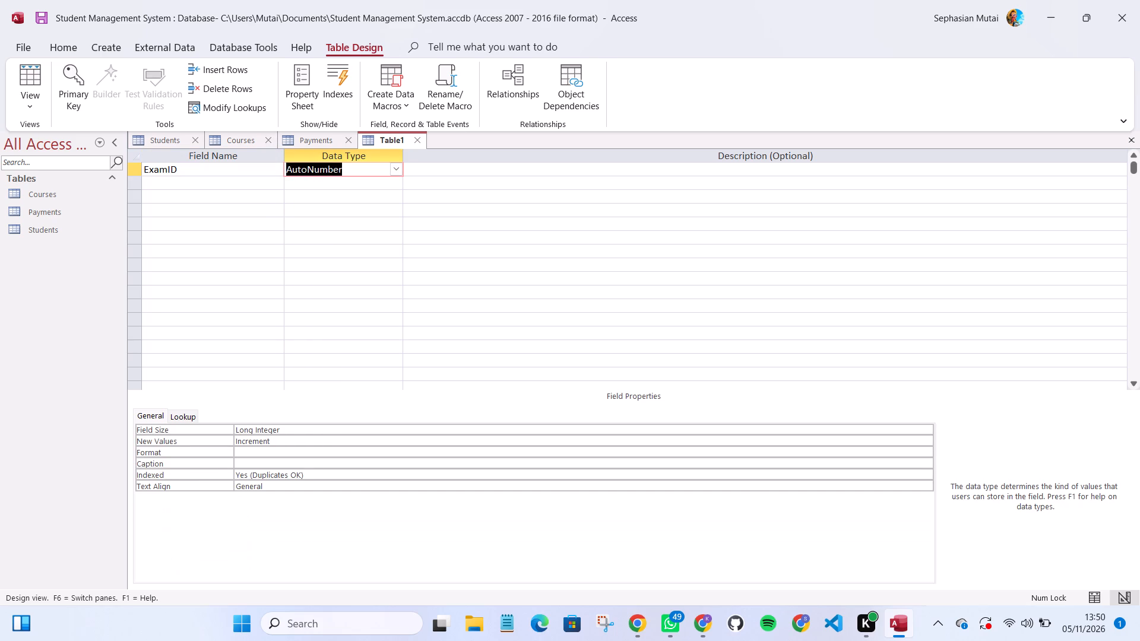
pyautogui.click(423, 178)
pyautogui.click(423, 173)
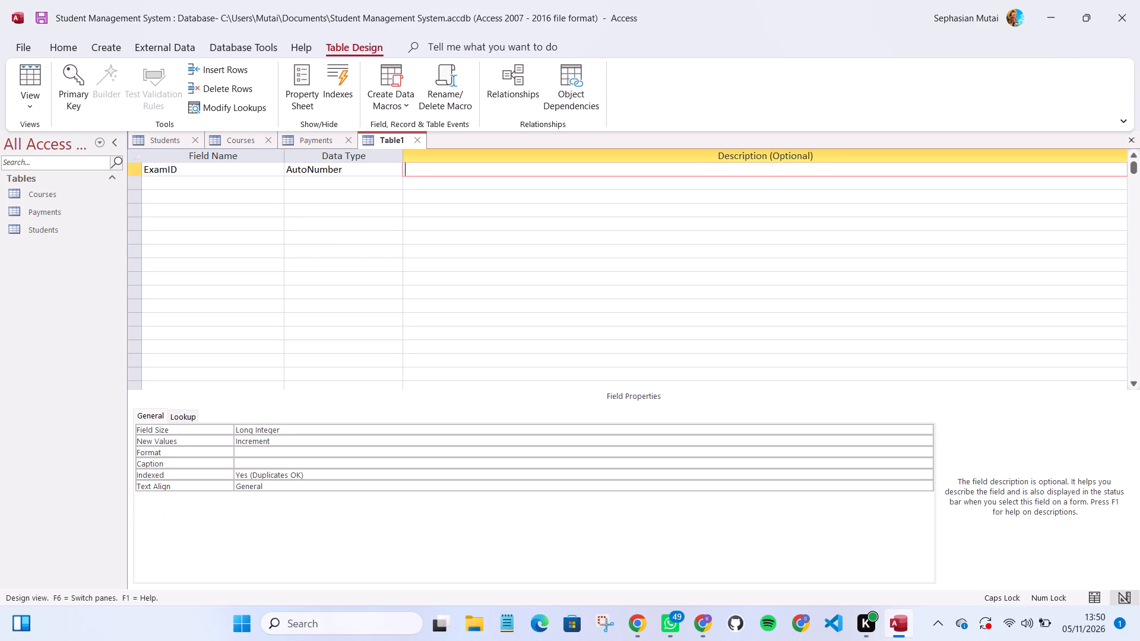
pyautogui.write('rimary key')
pyautogui.press('Return')
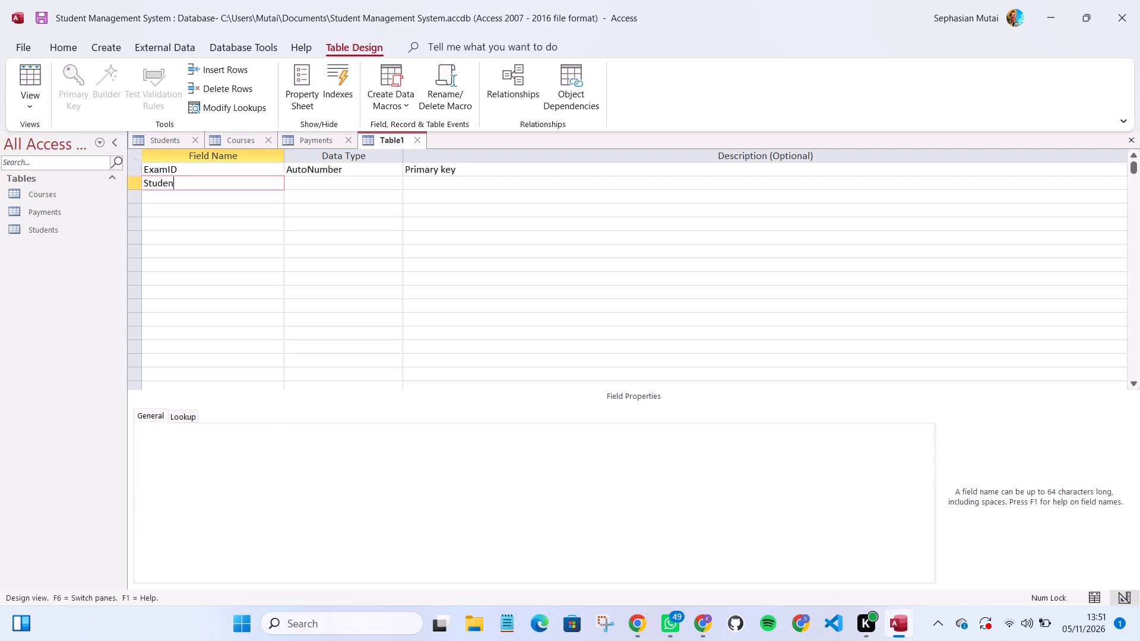
# Add a StudentID field with data type Number and the description "links to students".
pyautogui.write('ID')
pyautogui.press('Return')
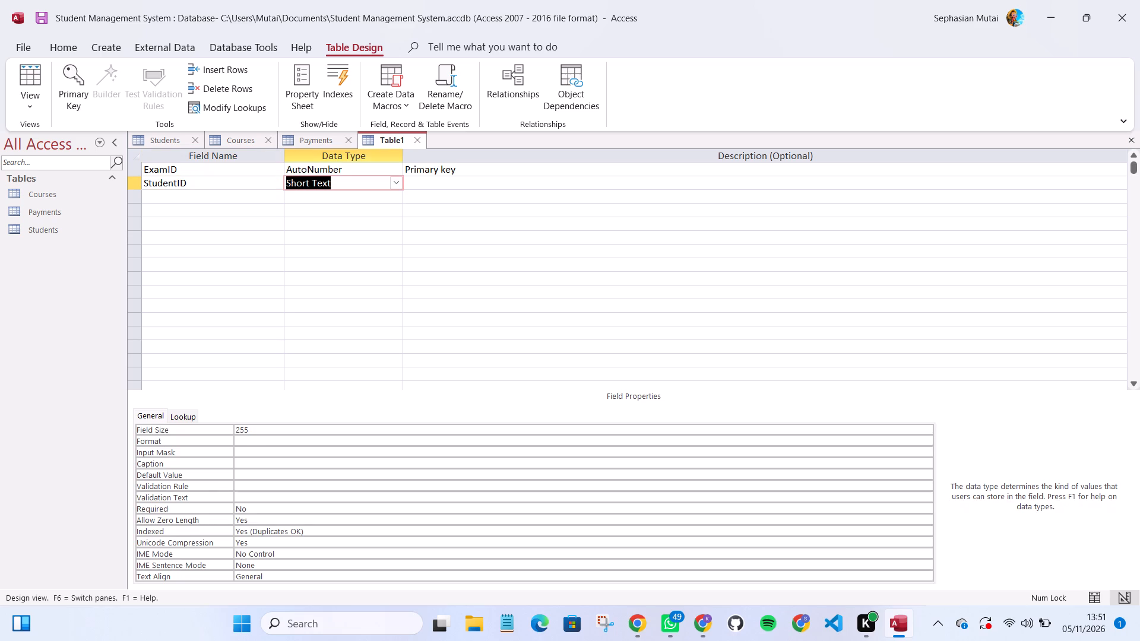
pyautogui.click(396, 187)
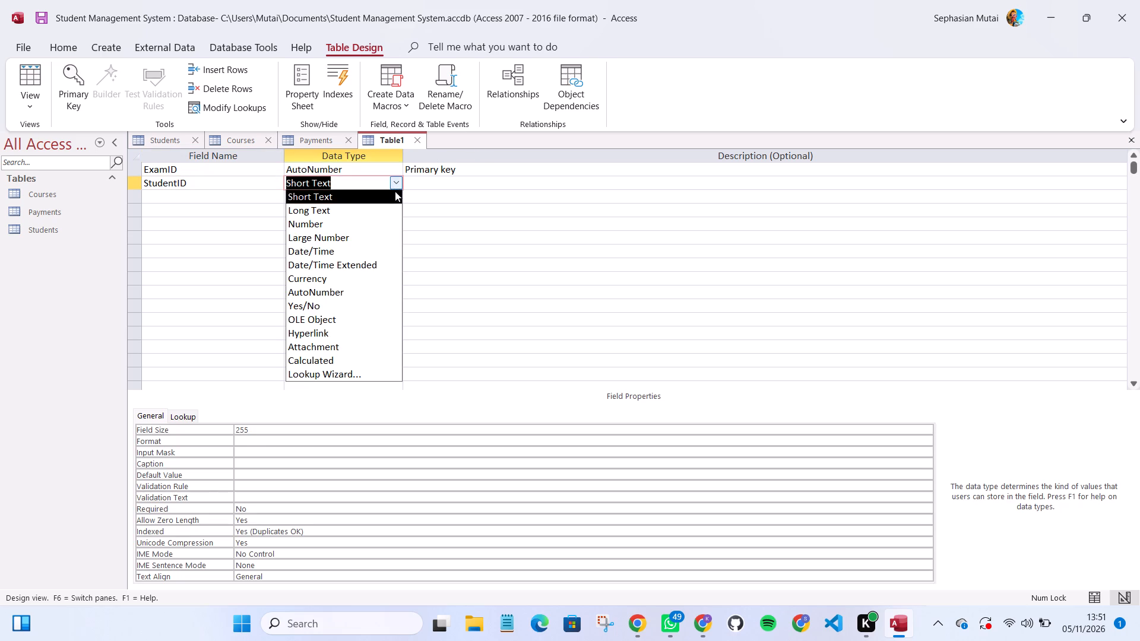
pyautogui.click(335, 224)
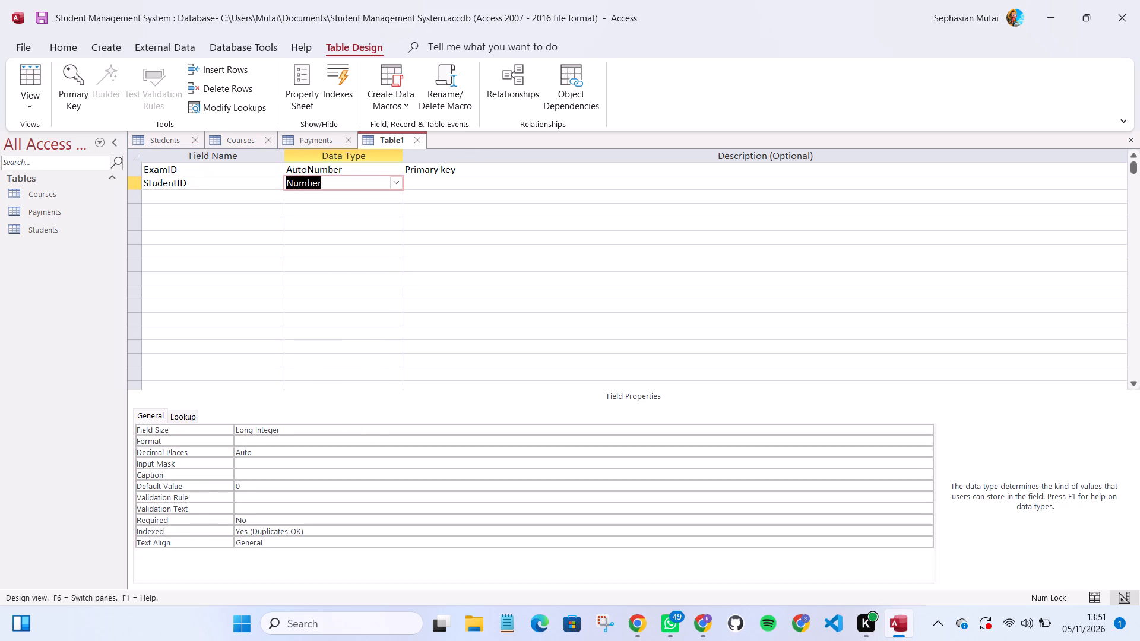
pyautogui.press('Return')
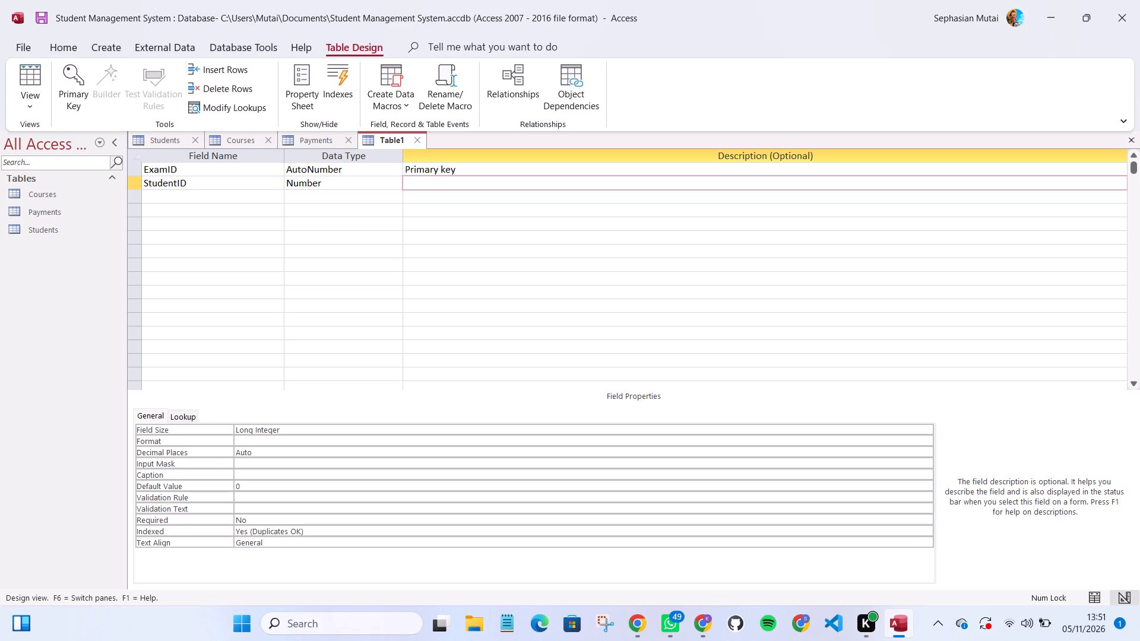
pyautogui.write('links')
pyautogui.press('space')
pyautogui.write('to students')
pyautogui.press('Return')
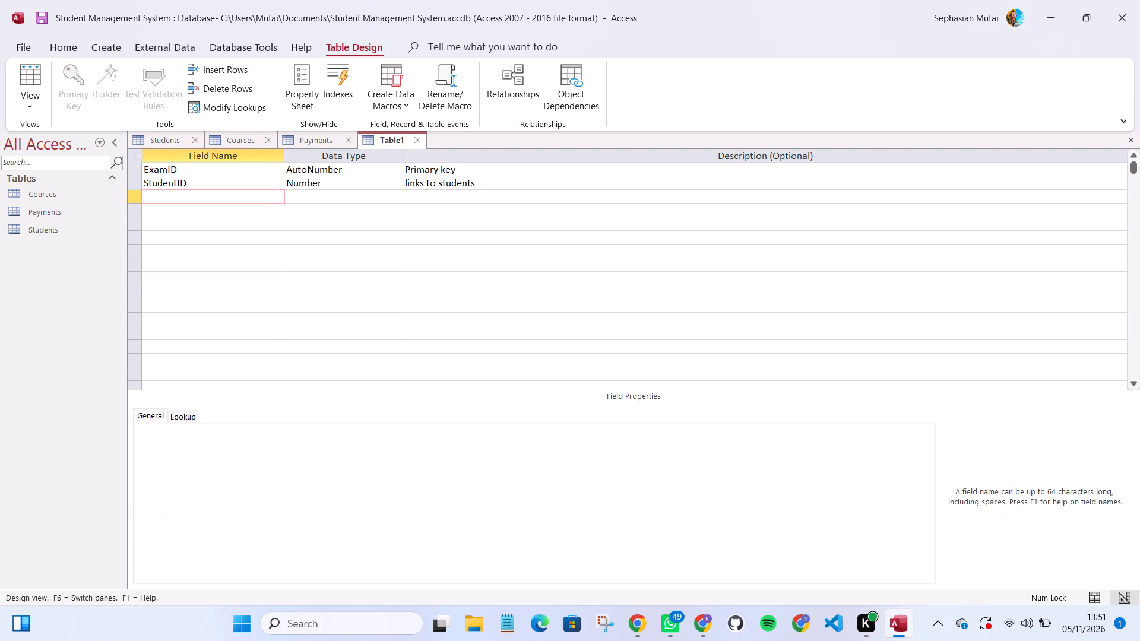
# Add an ExamName field with data type Short Text and the description "exam name".
pyautogui.press('e')
pyautogui.write('ame')
pyautogui.press('Return')
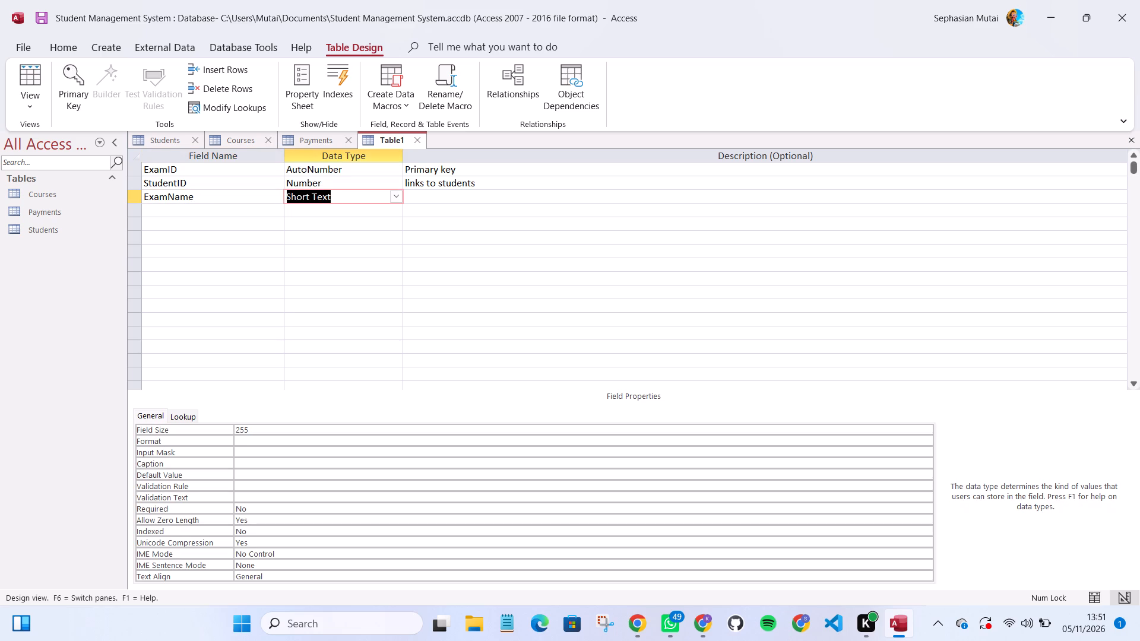
pyautogui.press('Return')
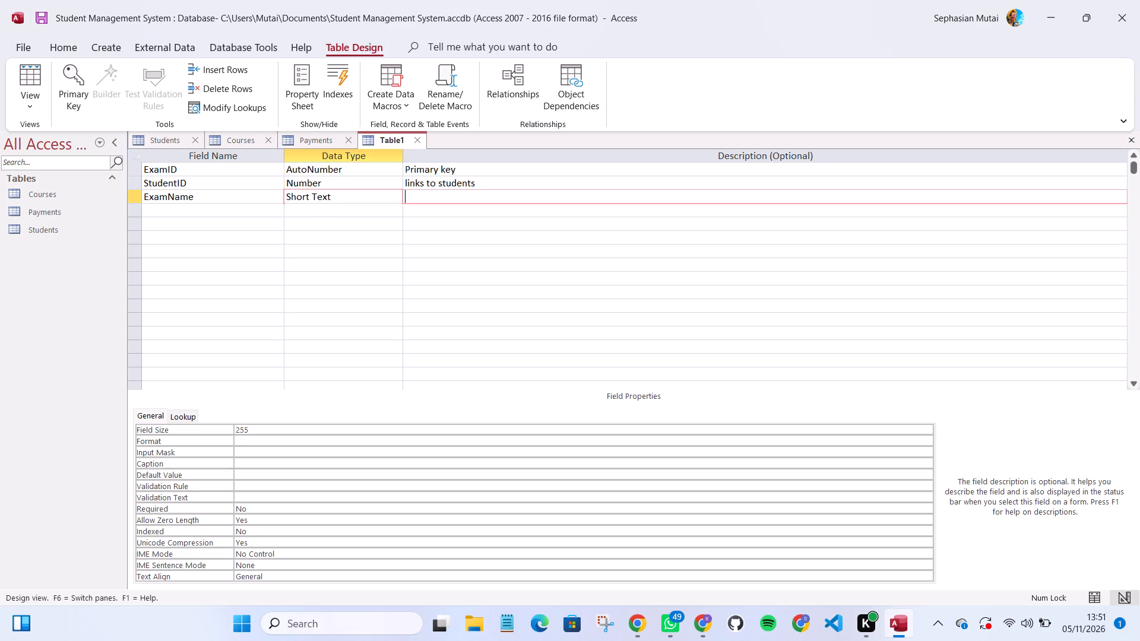
pyautogui.write('exam name')
pyautogui.press('Return')
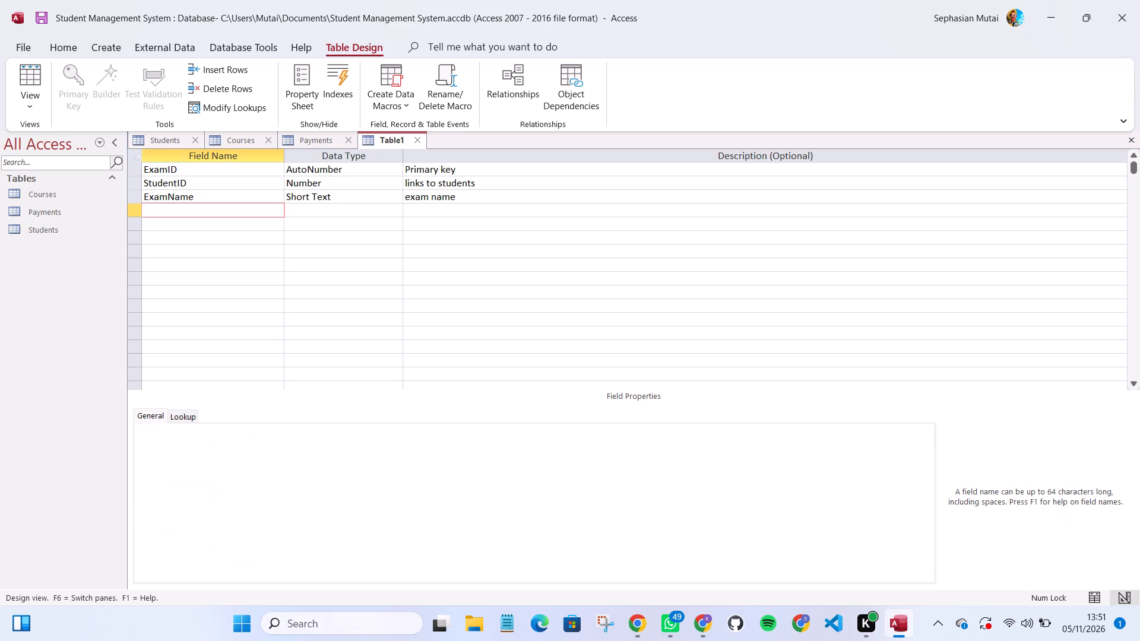
# Add an "Exam date" field with data type Date/Time and the description "Date of exam".
pyautogui.write('exam date')
pyautogui.press('Left')
pyautogui.press('Left')
pyautogui.press('Left')
pyautogui.press('Left')
pyautogui.press('Left')
pyautogui.press('Left')
pyautogui.press('Left')
pyautogui.press('Left')
pyautogui.press('BackSpace')
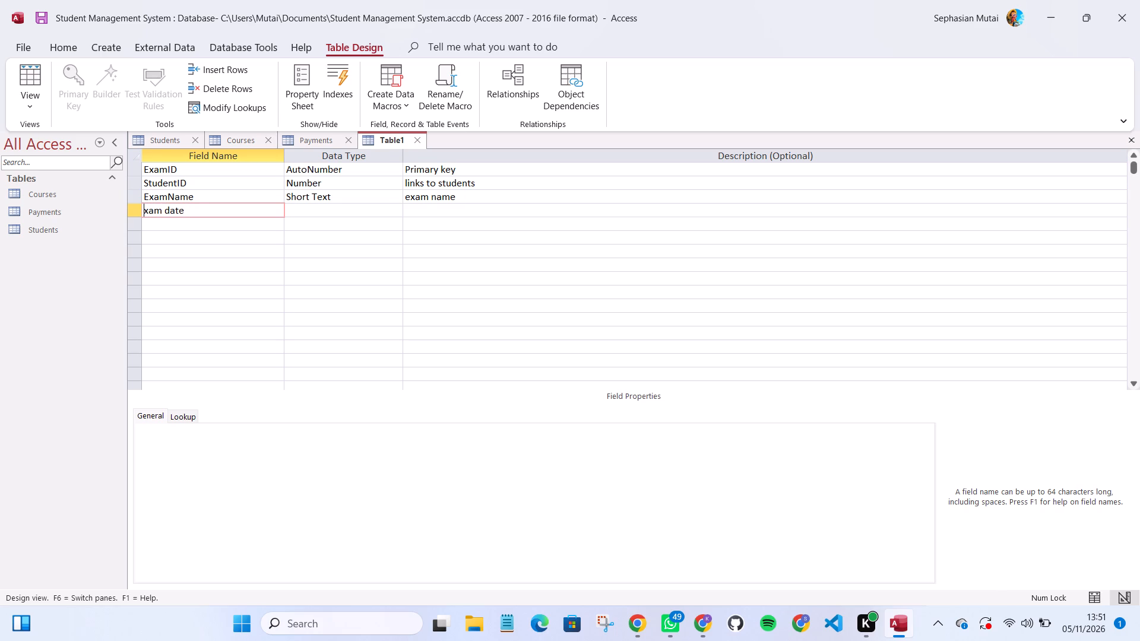
pyautogui.press('e')
pyautogui.press('Right')
pyautogui.press('Right')
pyautogui.press('Right')
pyautogui.press('Right')
pyautogui.press('Right')
pyautogui.press('Right')
pyautogui.press('Right')
pyautogui.press('Right')
pyautogui.press('Return')
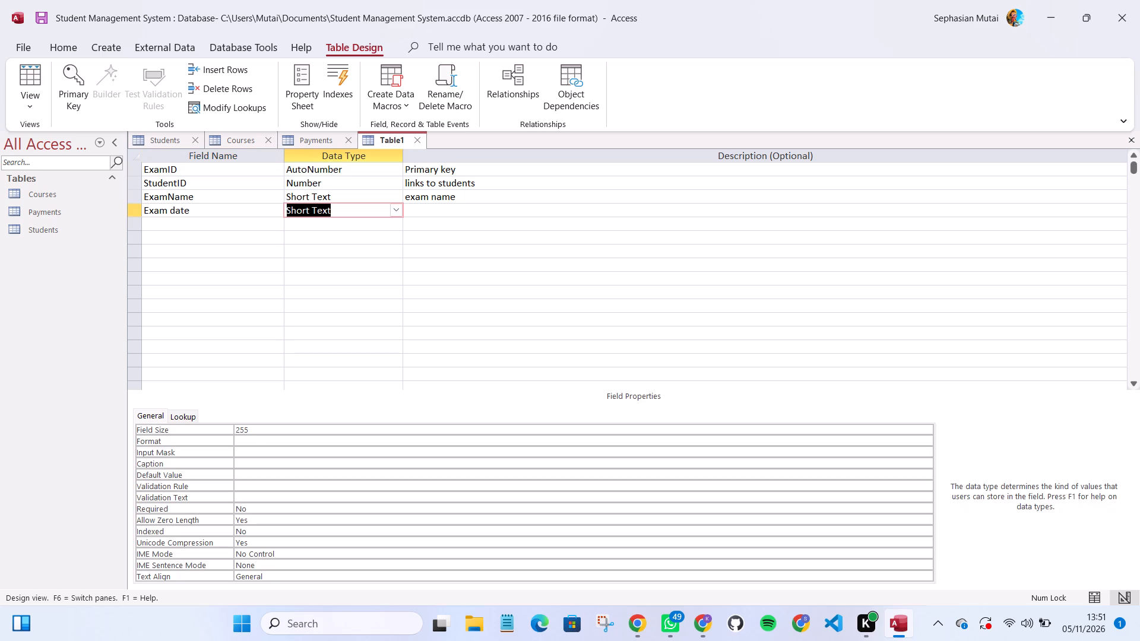
pyautogui.click(396, 210)
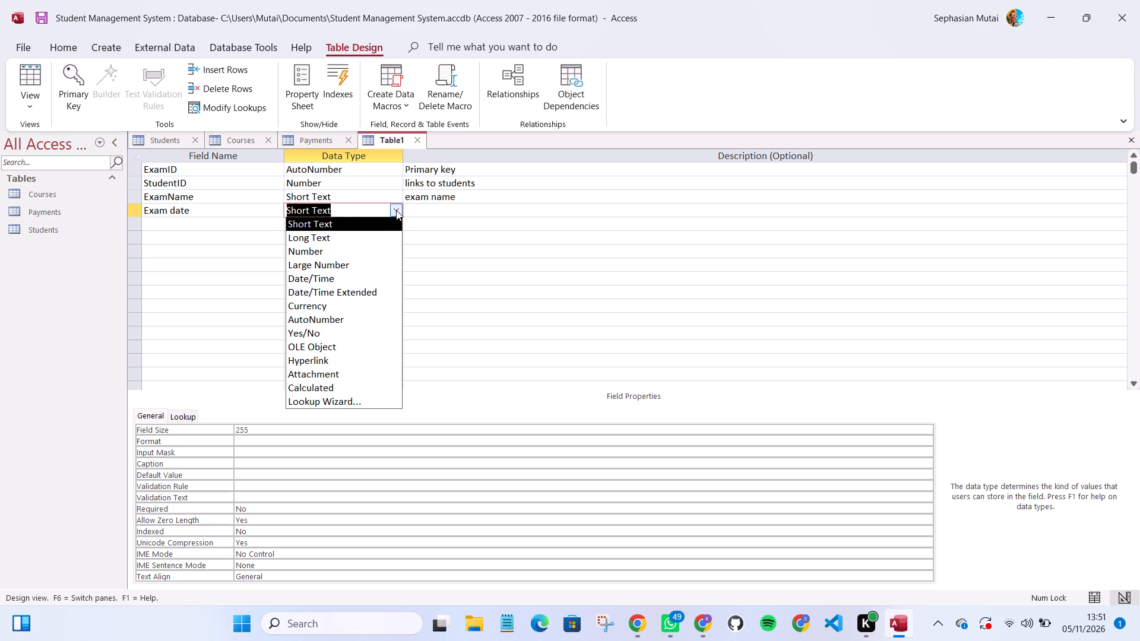
pyautogui.click(347, 281)
pyautogui.click(417, 214)
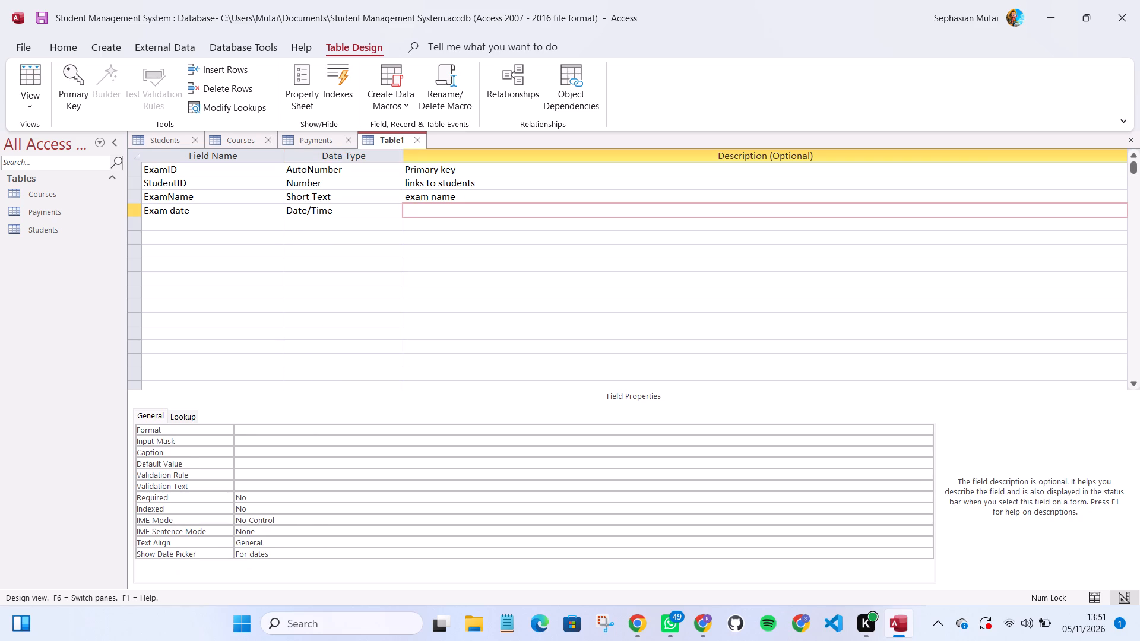
pyautogui.press('r')
pyautogui.press('BackSpace')
pyautogui.write('at')
pyautogui.write('e')
pyautogui.press('space')
pyautogui.write('of exam')
pyautogui.press('Return')
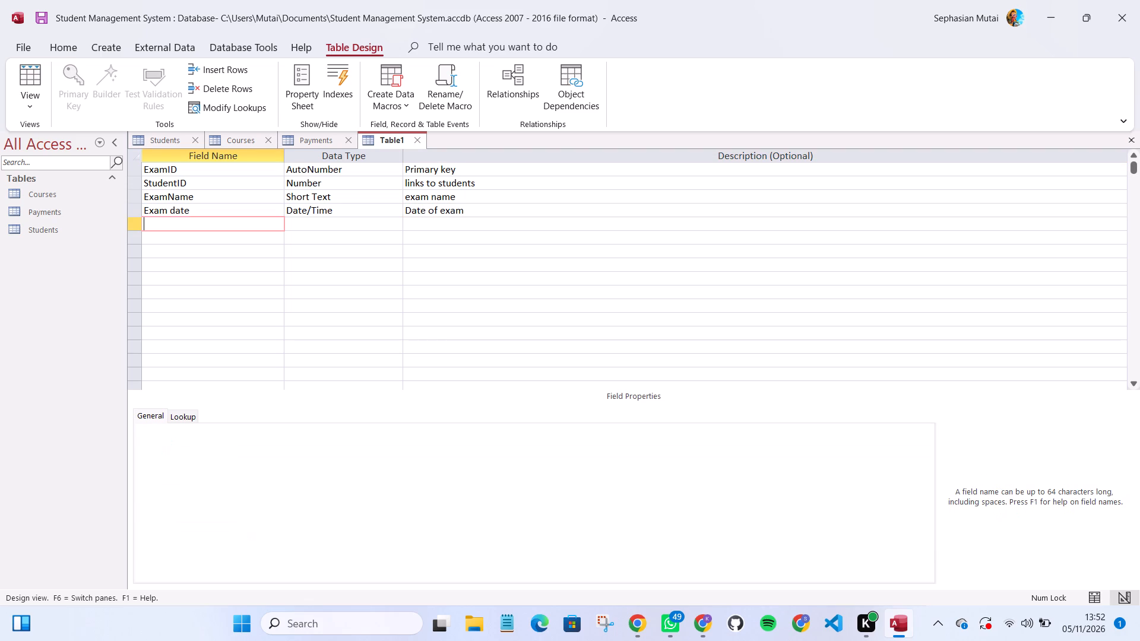
# Add a Marks field with data type Number and the description "Marks obtained".
pyautogui.press('m')
pyautogui.write('arks')
pyautogui.press('Return')
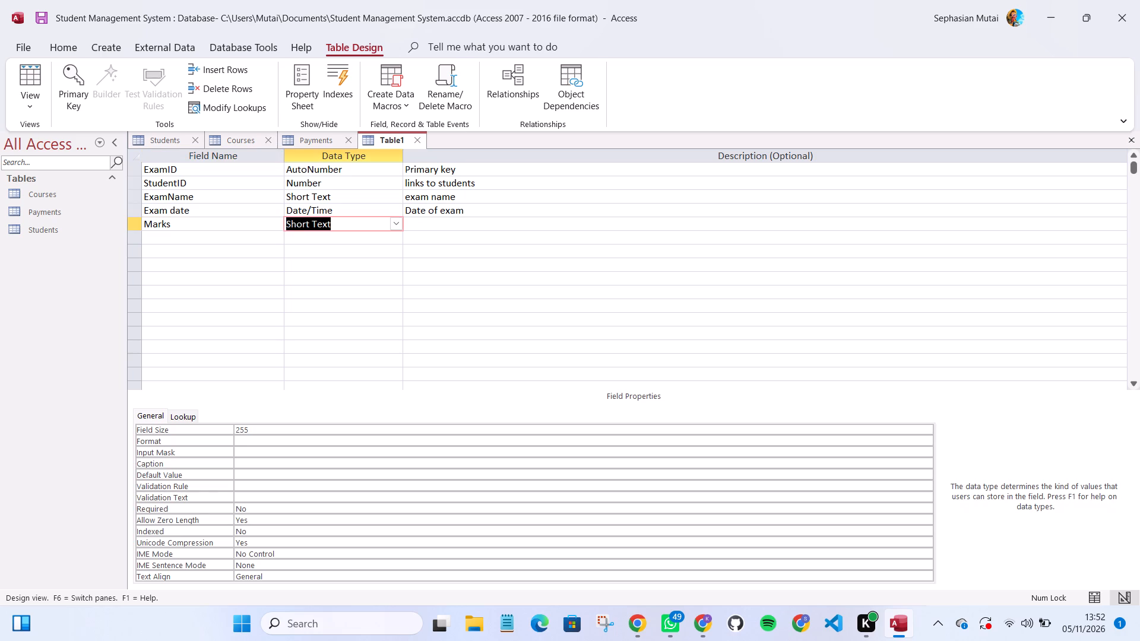
pyautogui.click(400, 222)
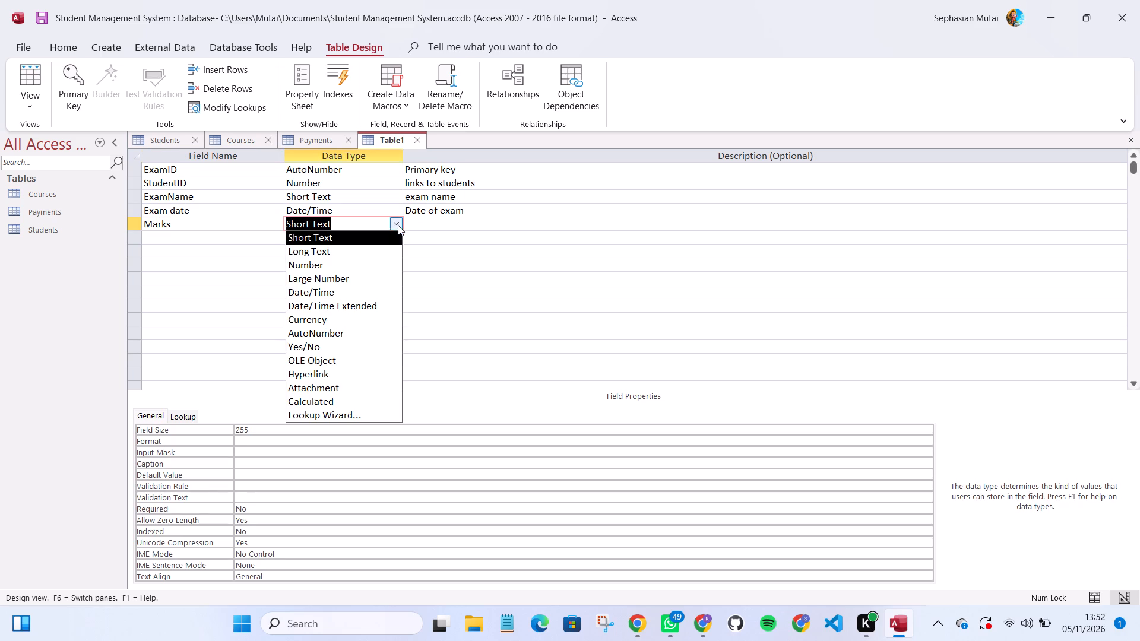
pyautogui.click(355, 268)
pyautogui.click(410, 226)
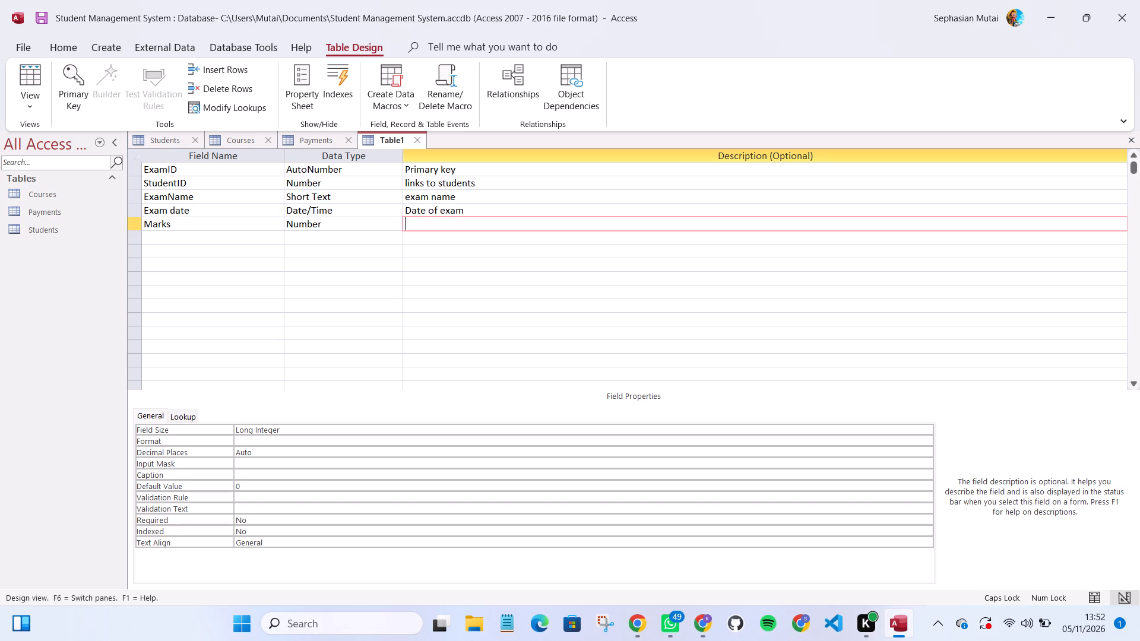
pyautogui.press('m')
pyautogui.write('arks obtained')
pyautogui.press('Return')
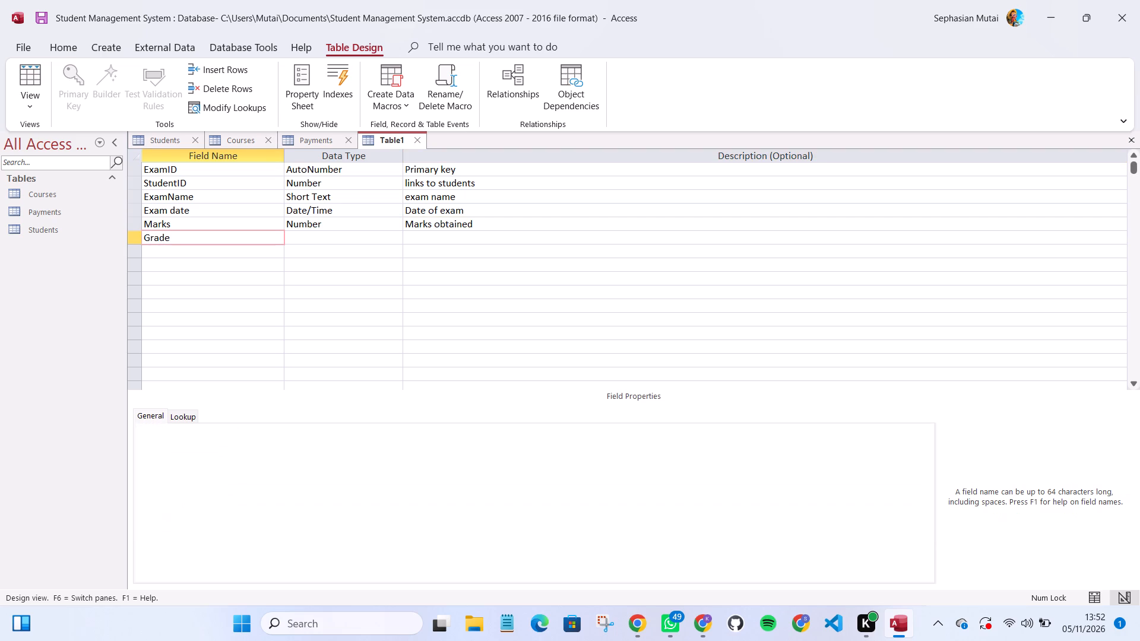
# Add a Grade field with data type Short Text and the description "grade".
pyautogui.press('space')
pyautogui.press('Return')
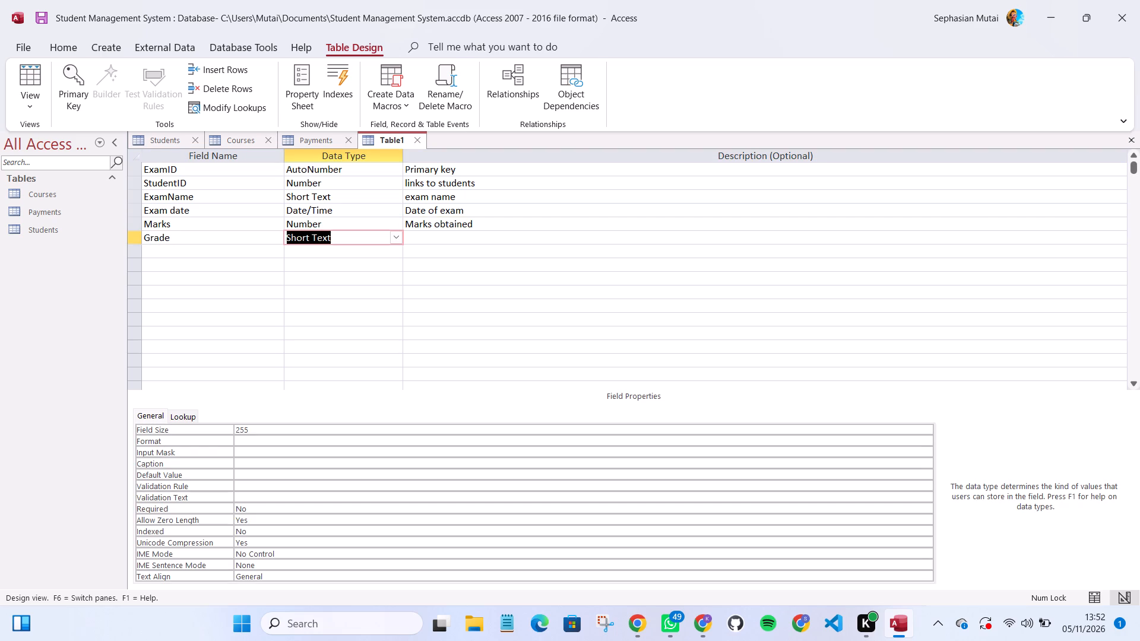
pyautogui.press('Return')
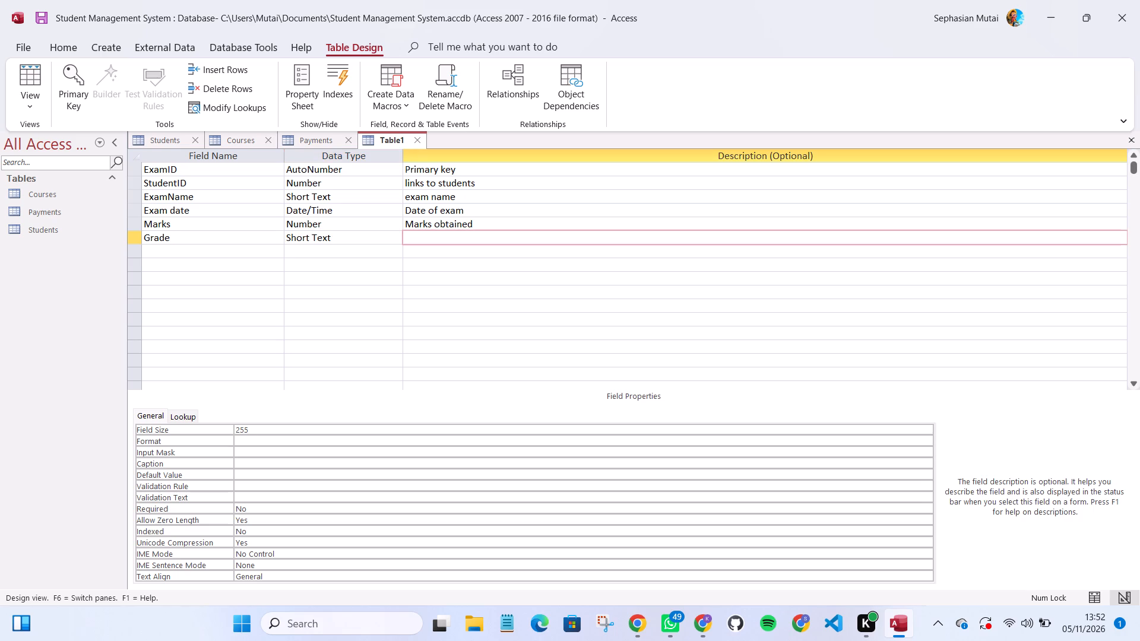
pyautogui.press('g')
pyautogui.write('rade')
# Try to save the new table under the name Examinations before defining a primary key.
pyautogui.hotkey('ctrl', 's')
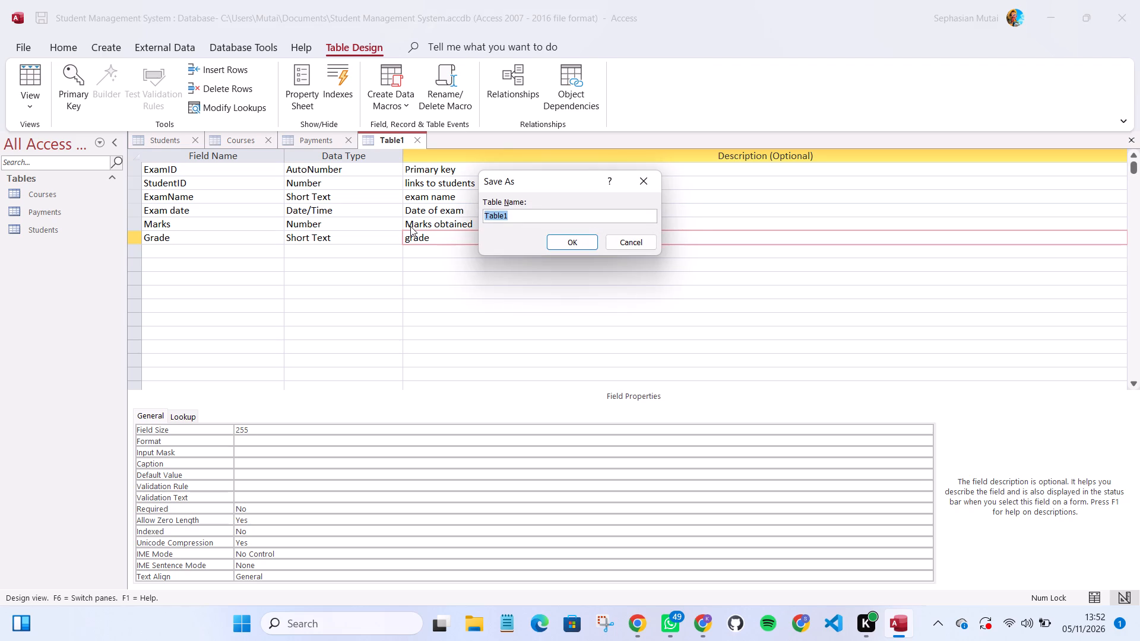
pyautogui.write('xaminations')
pyautogui.press('Return')
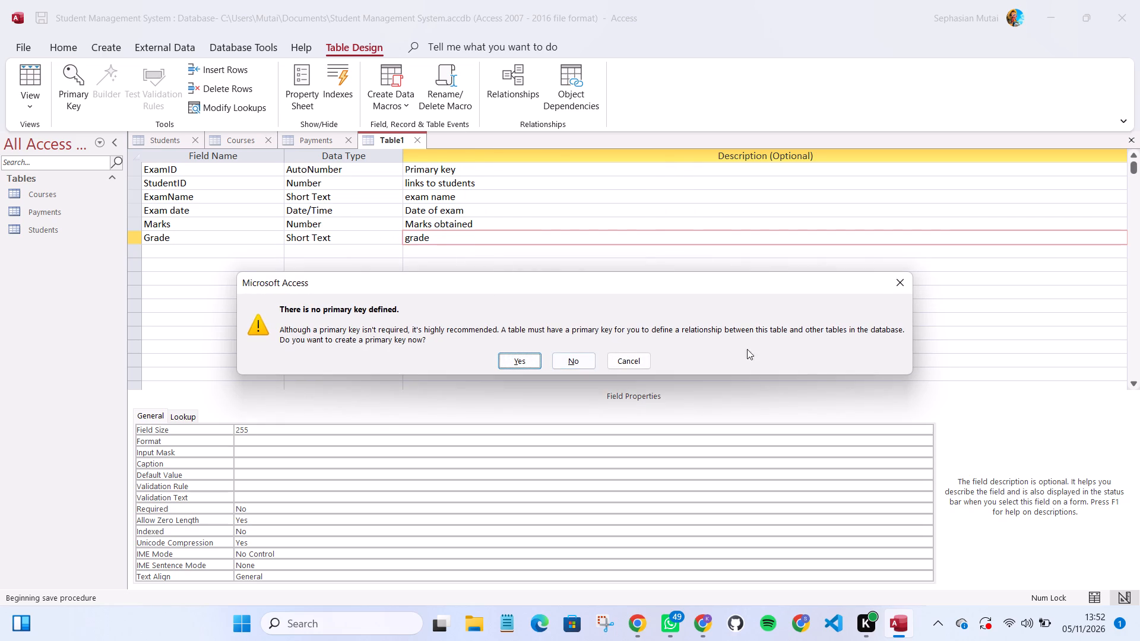
pyautogui.click(897, 283)
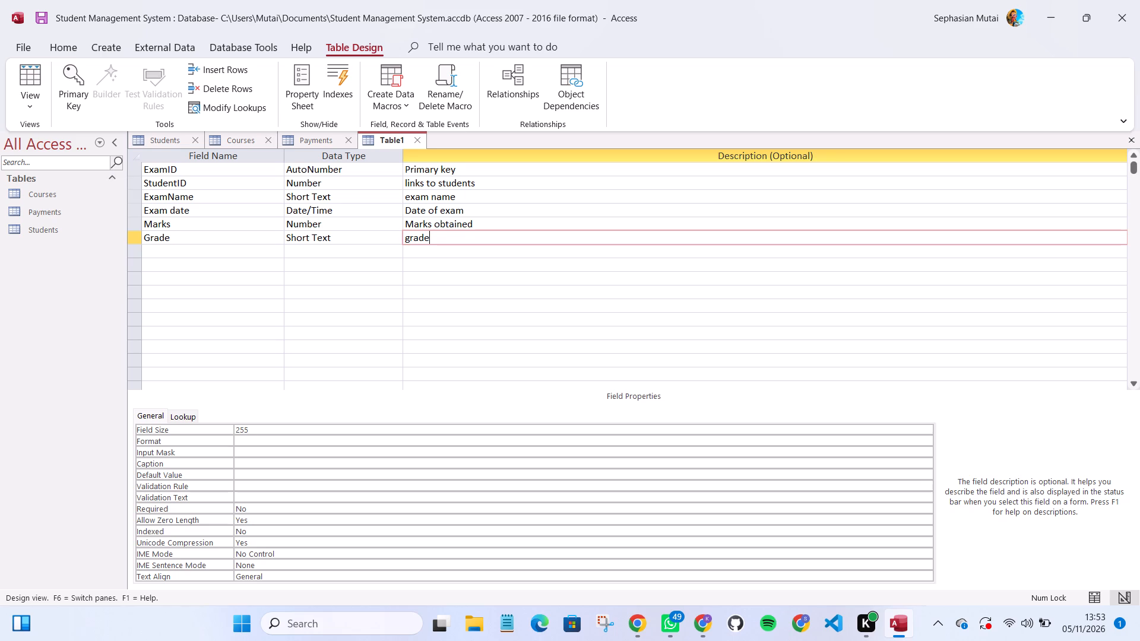
# Set the ExamID field as the table's primary key.
pyautogui.click(134, 172)
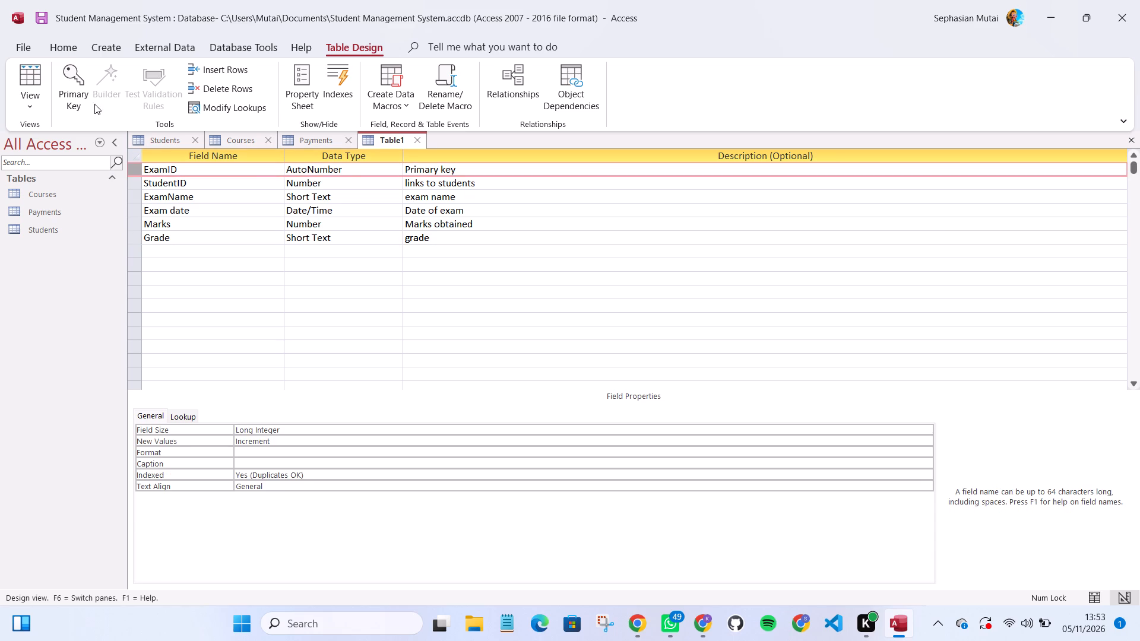
pyautogui.click(81, 90)
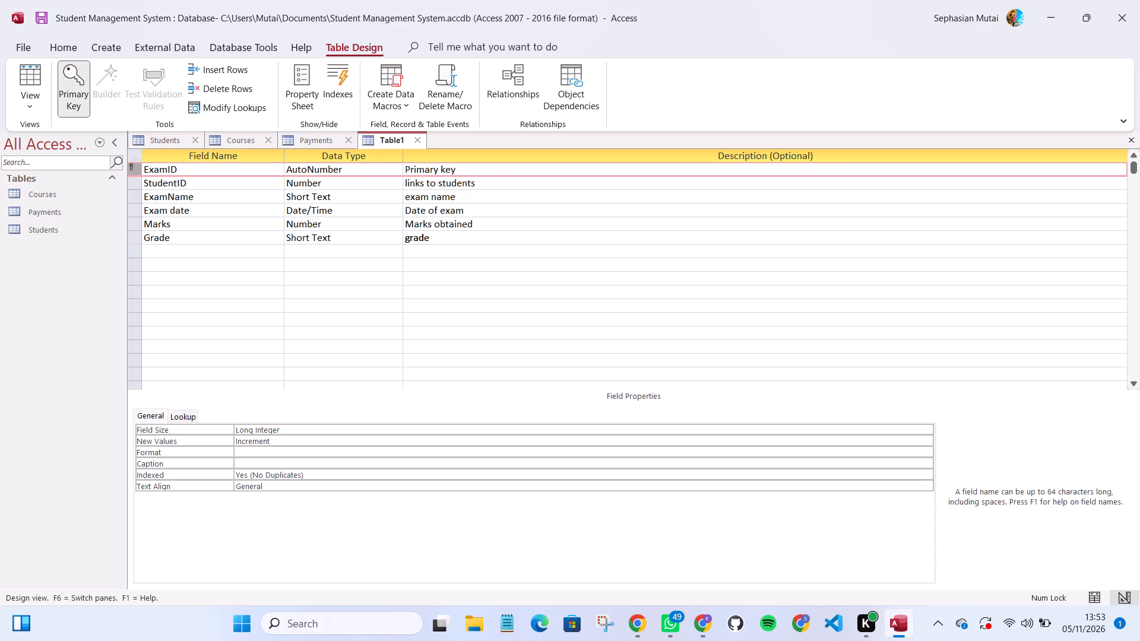
pyautogui.keyDown('ctrl'); pyautogui.click(189, 207); pyautogui.keyUp('ctrl')
# Save the table with the name Examinations.
pyautogui.hotkey('ctrl', 's')
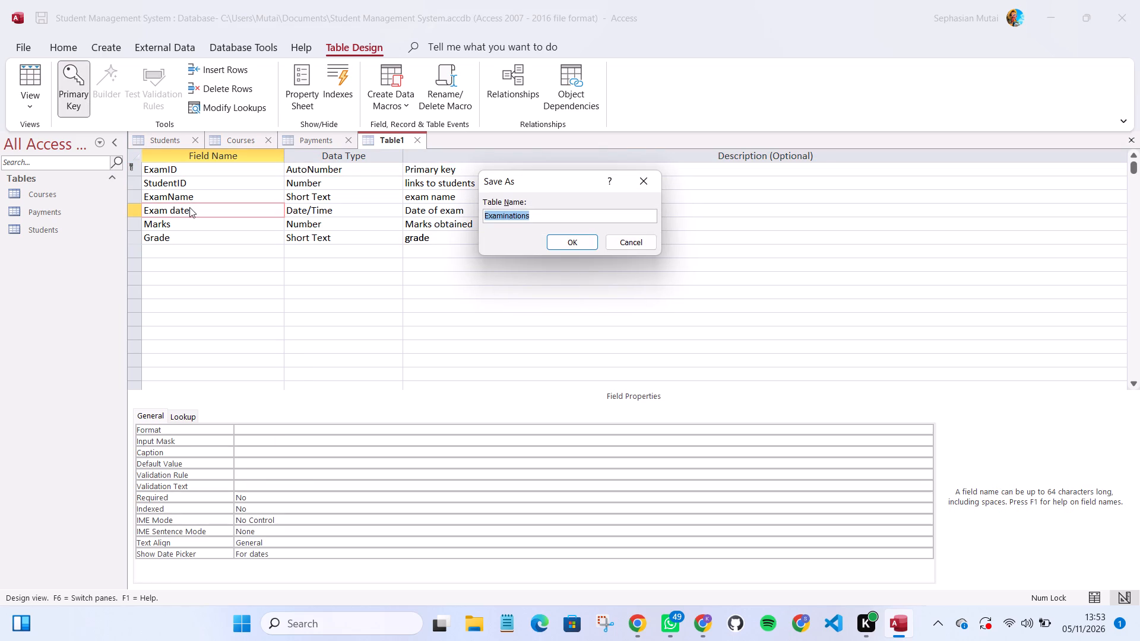
pyautogui.press('Return')
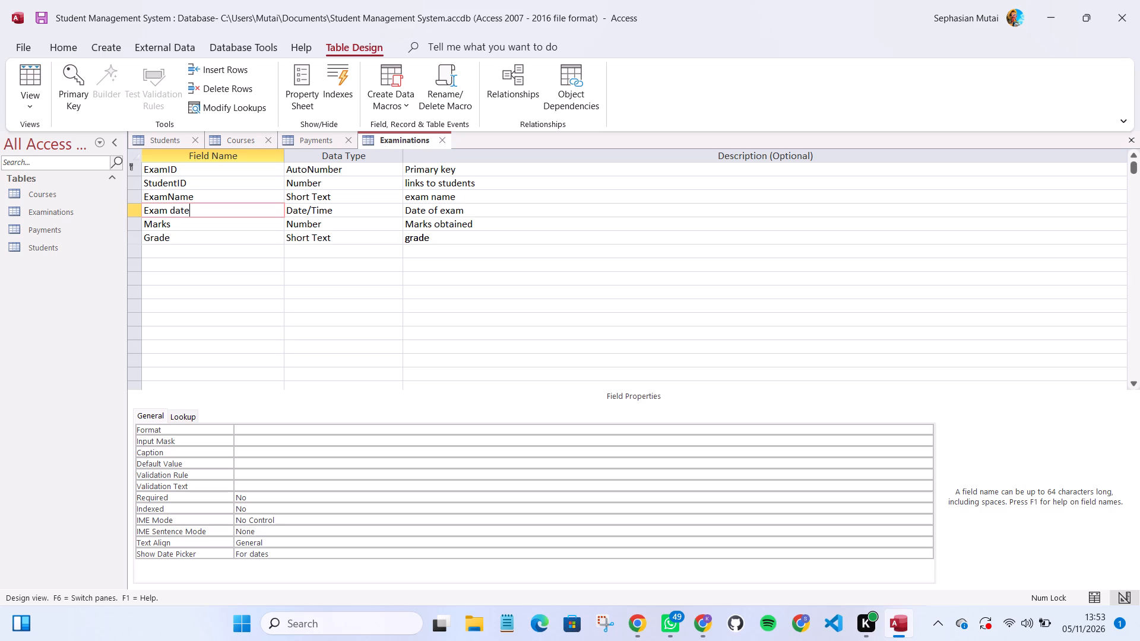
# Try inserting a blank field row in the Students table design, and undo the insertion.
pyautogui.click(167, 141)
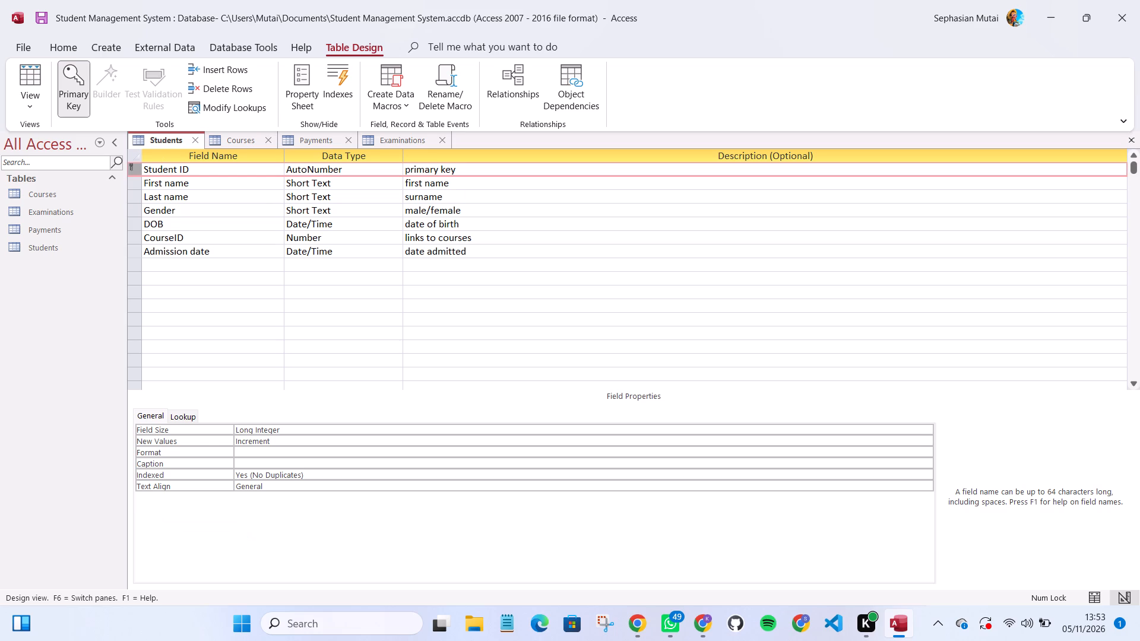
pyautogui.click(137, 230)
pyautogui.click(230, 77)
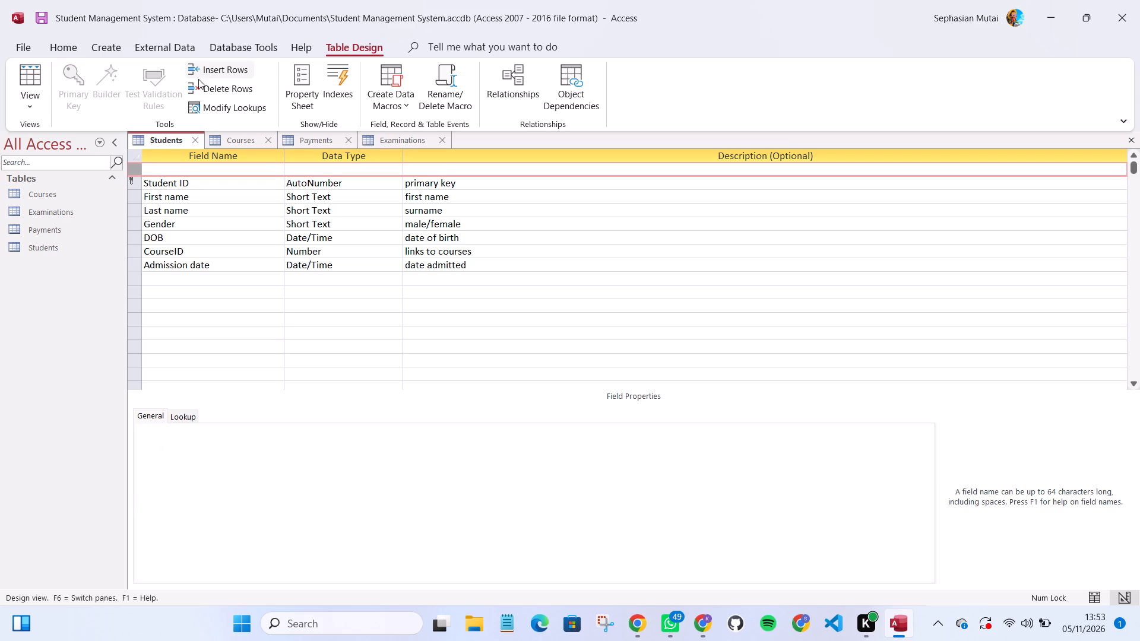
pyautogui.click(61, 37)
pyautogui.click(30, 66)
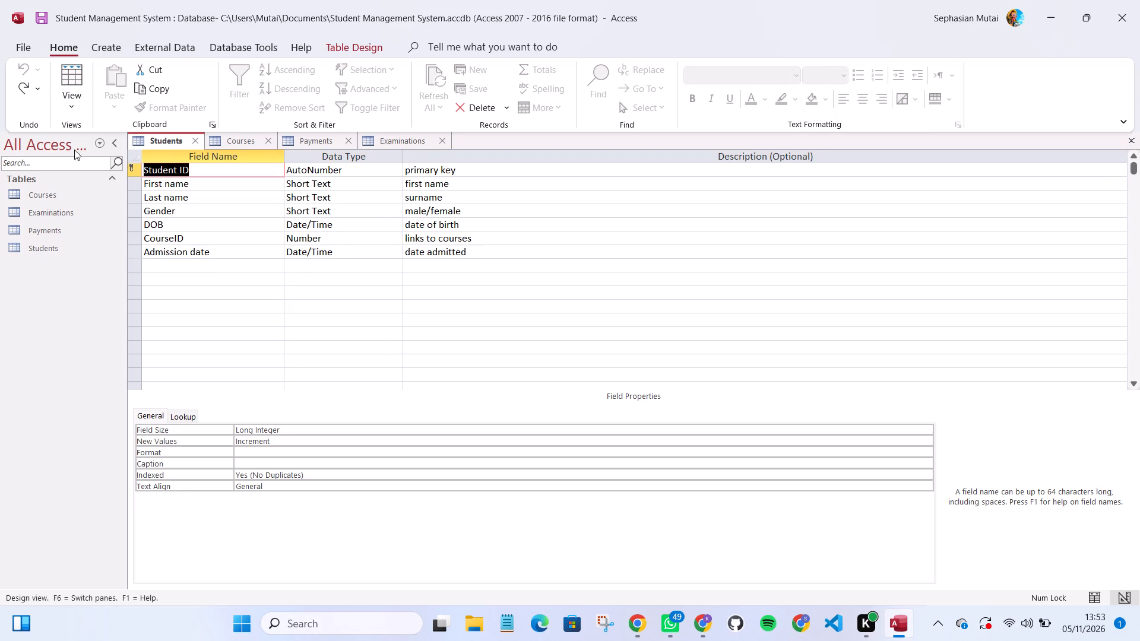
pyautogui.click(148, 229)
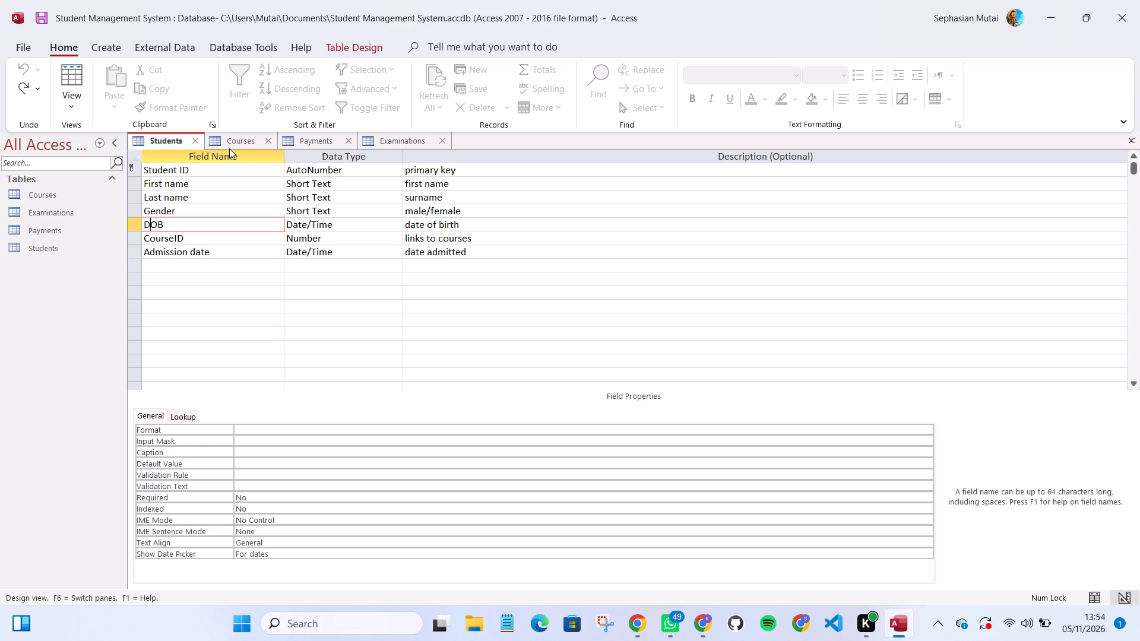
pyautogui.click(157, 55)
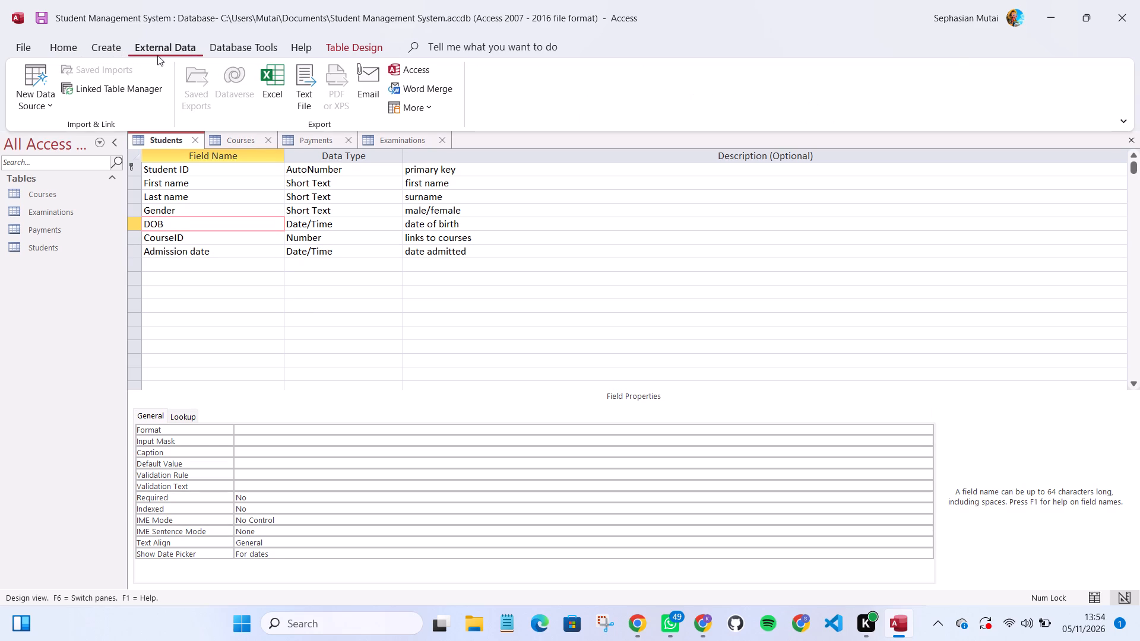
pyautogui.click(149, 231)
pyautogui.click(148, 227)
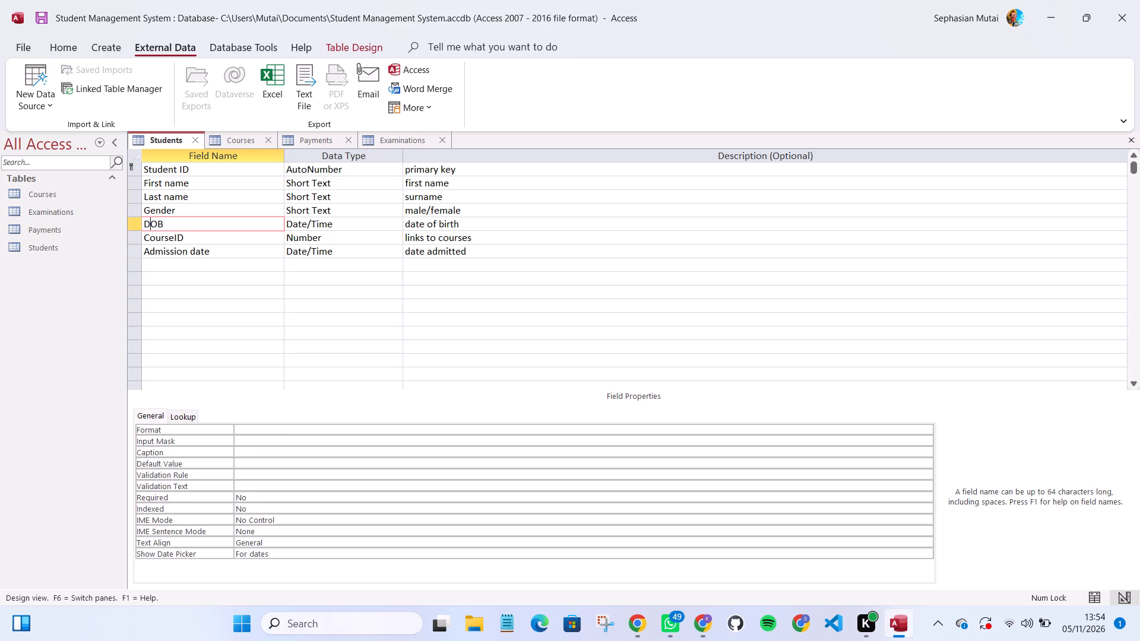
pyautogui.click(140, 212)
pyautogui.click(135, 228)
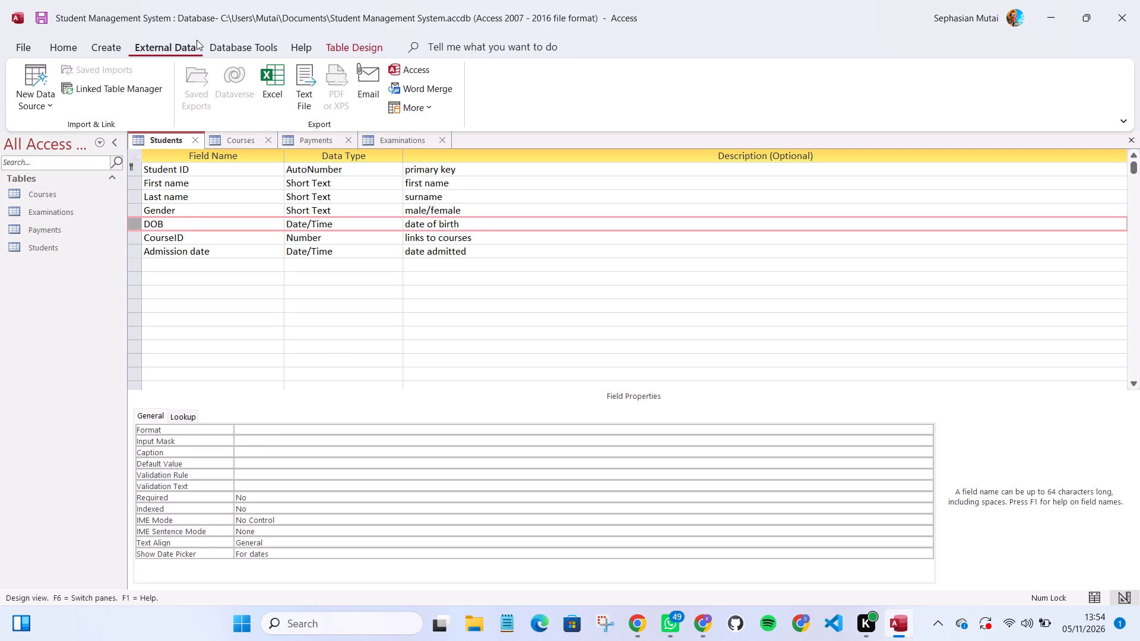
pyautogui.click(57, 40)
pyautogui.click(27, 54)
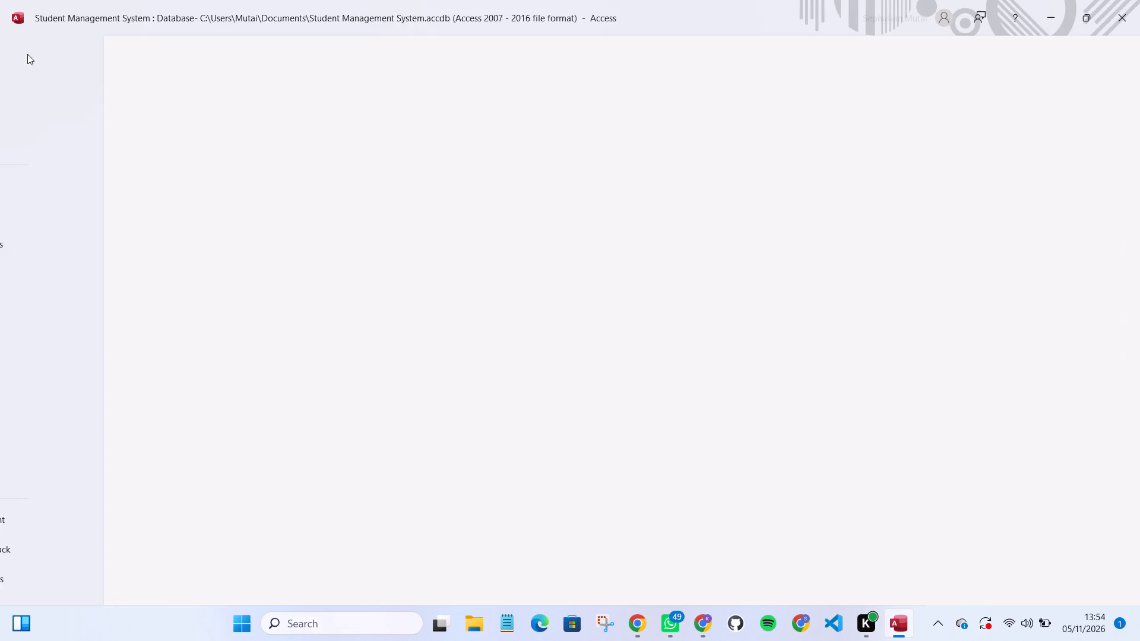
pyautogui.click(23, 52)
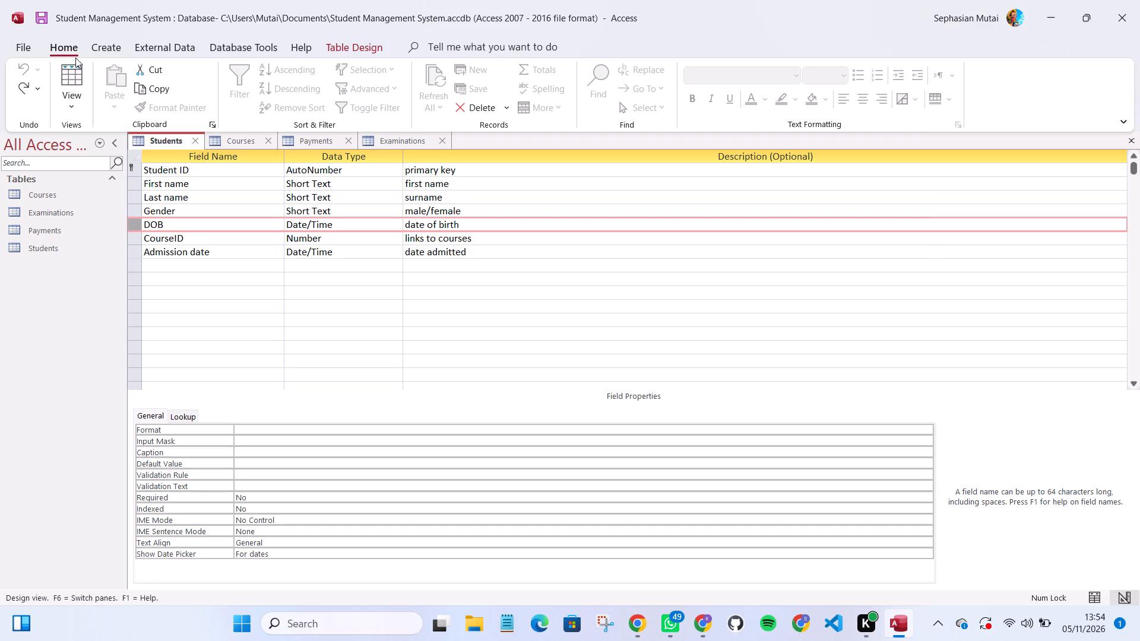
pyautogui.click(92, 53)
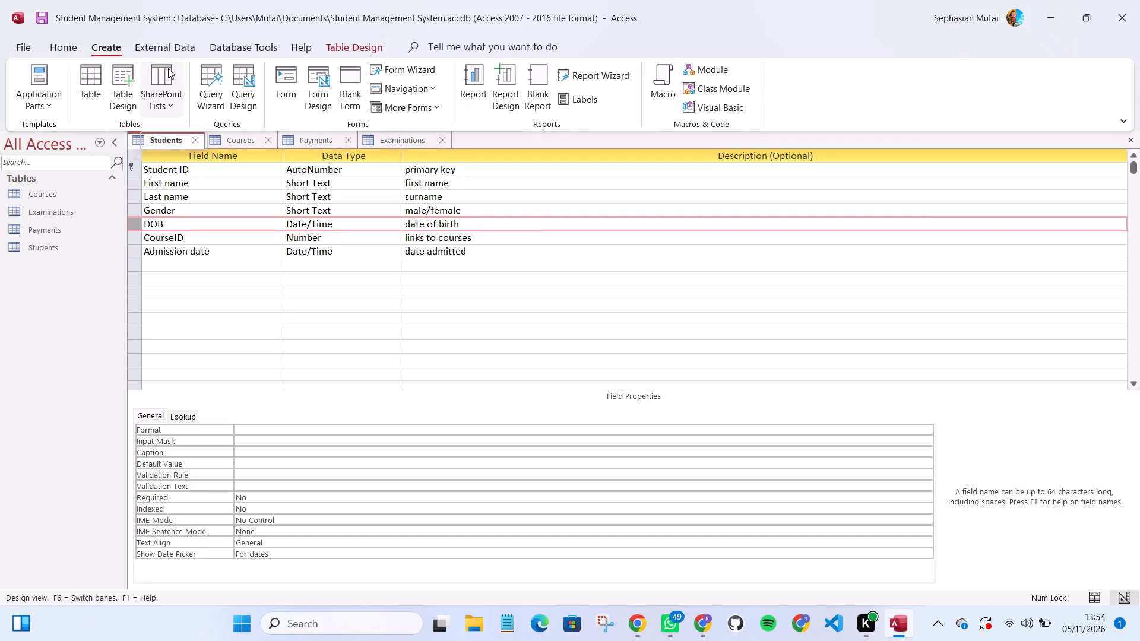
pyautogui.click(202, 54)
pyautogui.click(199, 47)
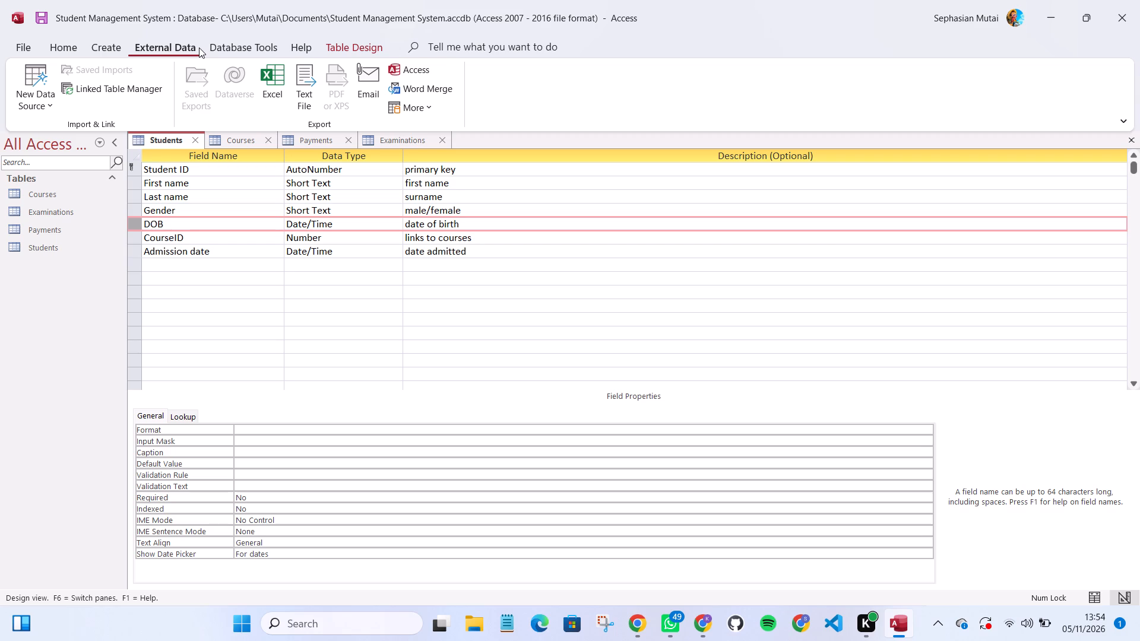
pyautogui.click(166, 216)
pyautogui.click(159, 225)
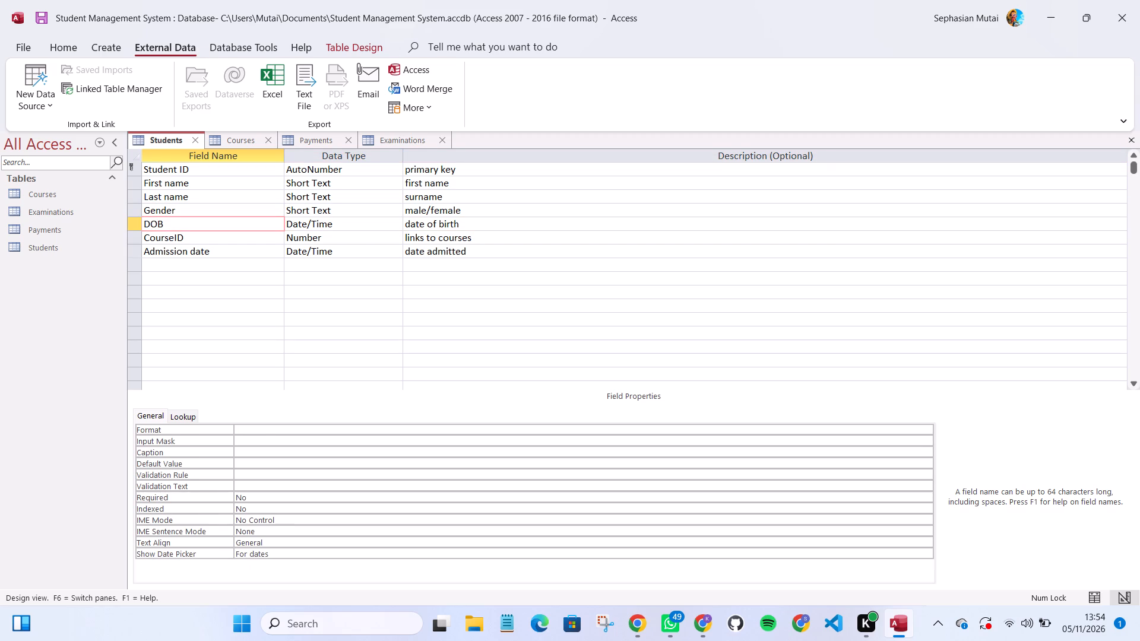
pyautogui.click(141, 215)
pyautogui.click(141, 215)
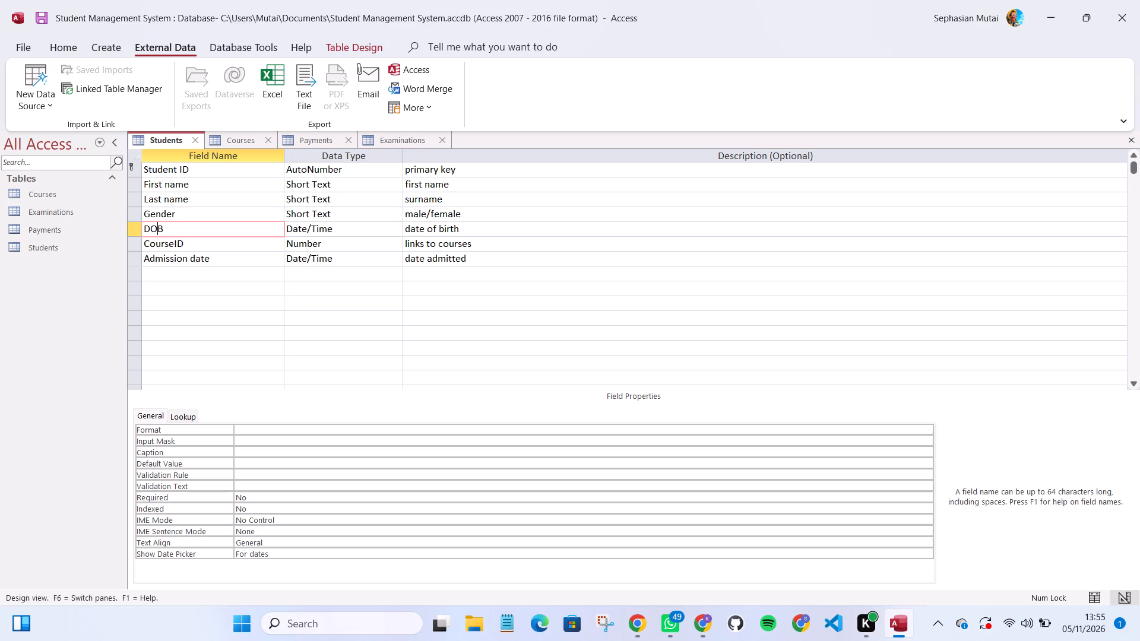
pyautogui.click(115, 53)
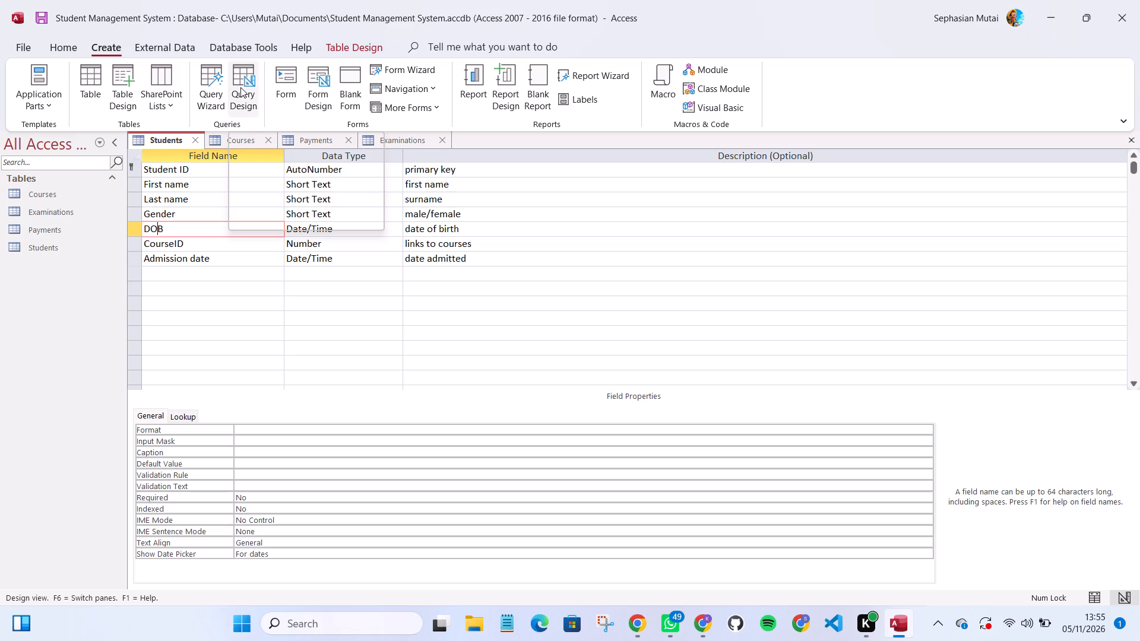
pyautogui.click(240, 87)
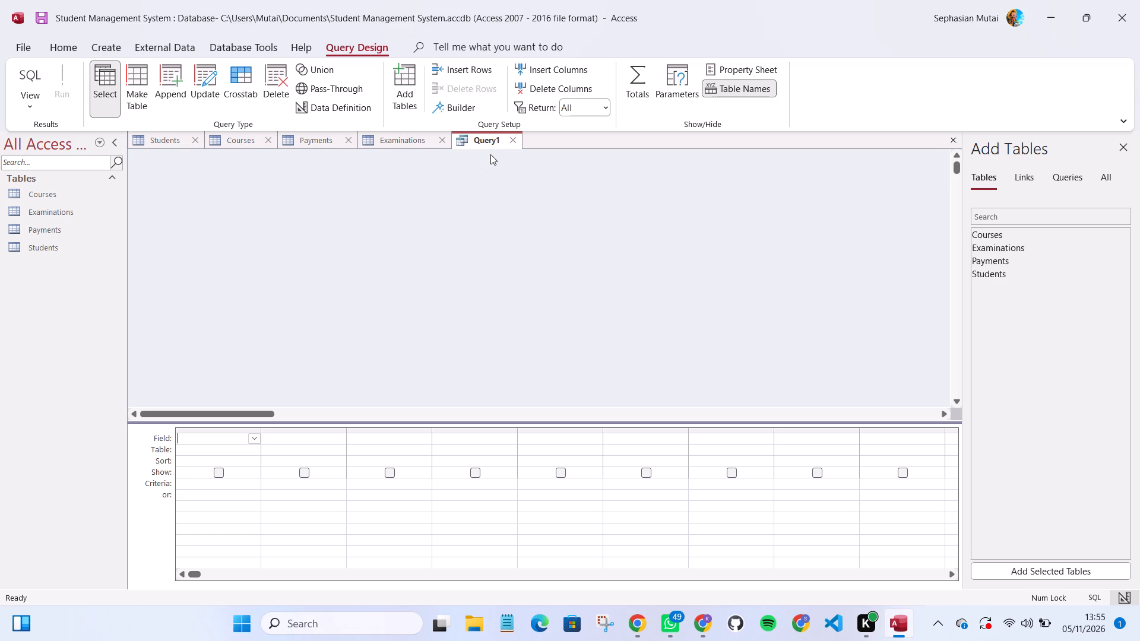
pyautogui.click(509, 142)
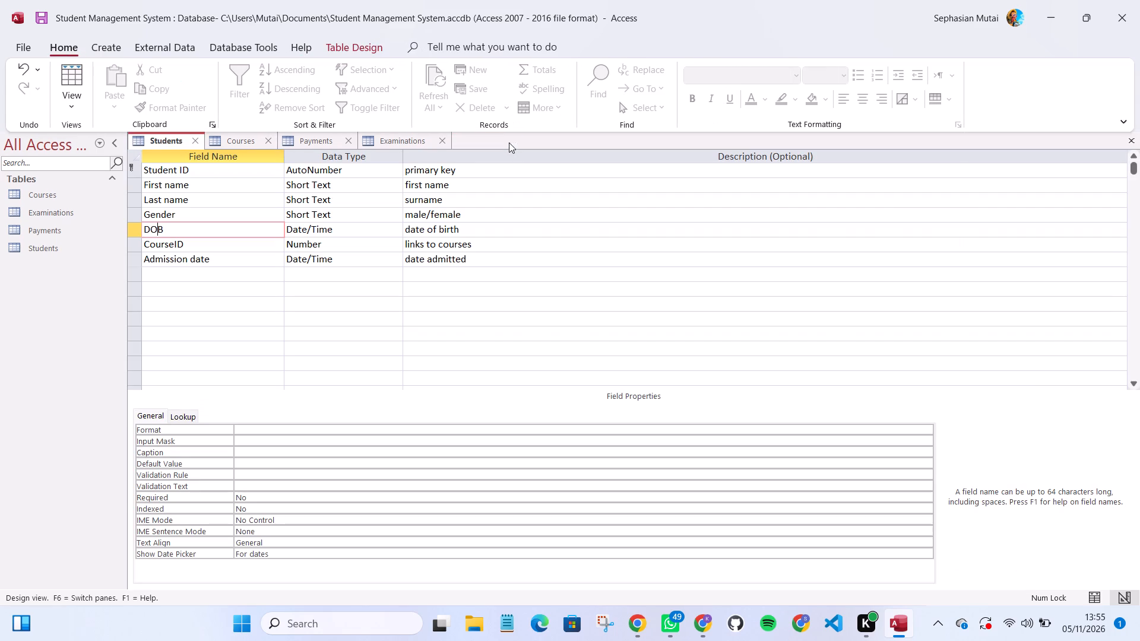
# Close the Examinations, Payments, Courses and Students tables, saving the design changes to Students.
pyautogui.click(438, 142)
pyautogui.click(352, 141)
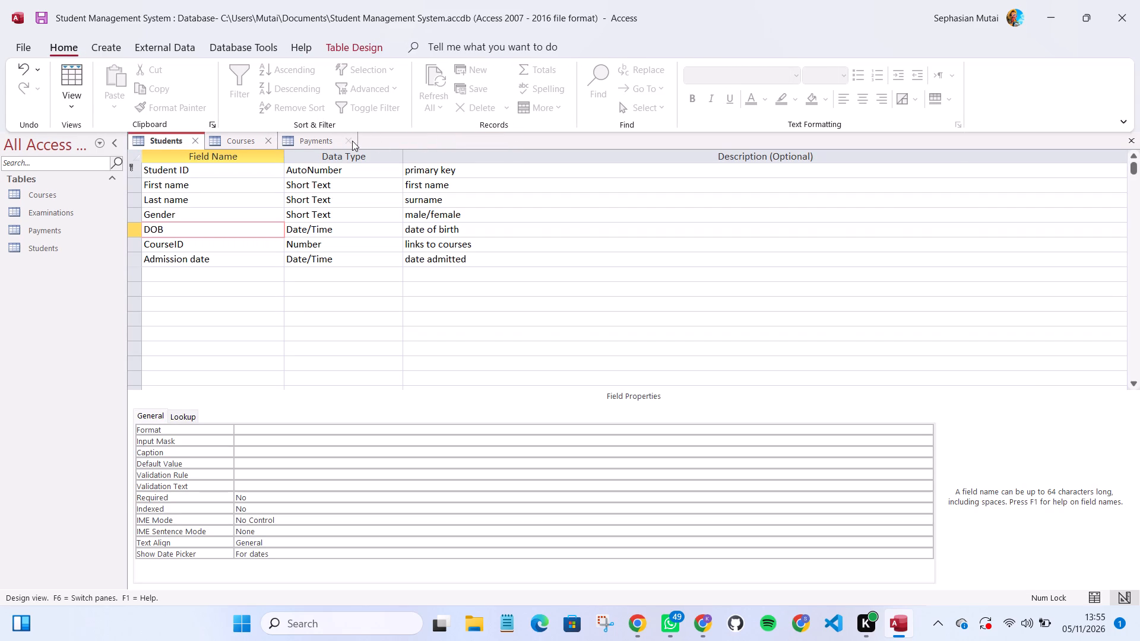
pyautogui.click(272, 141)
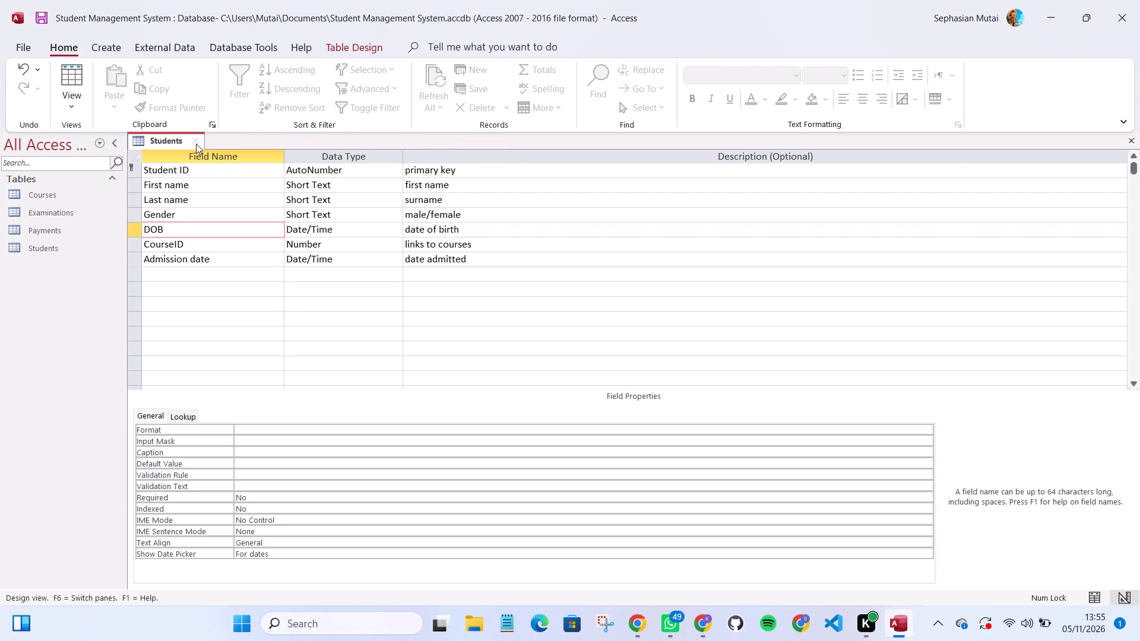
pyautogui.click(196, 144)
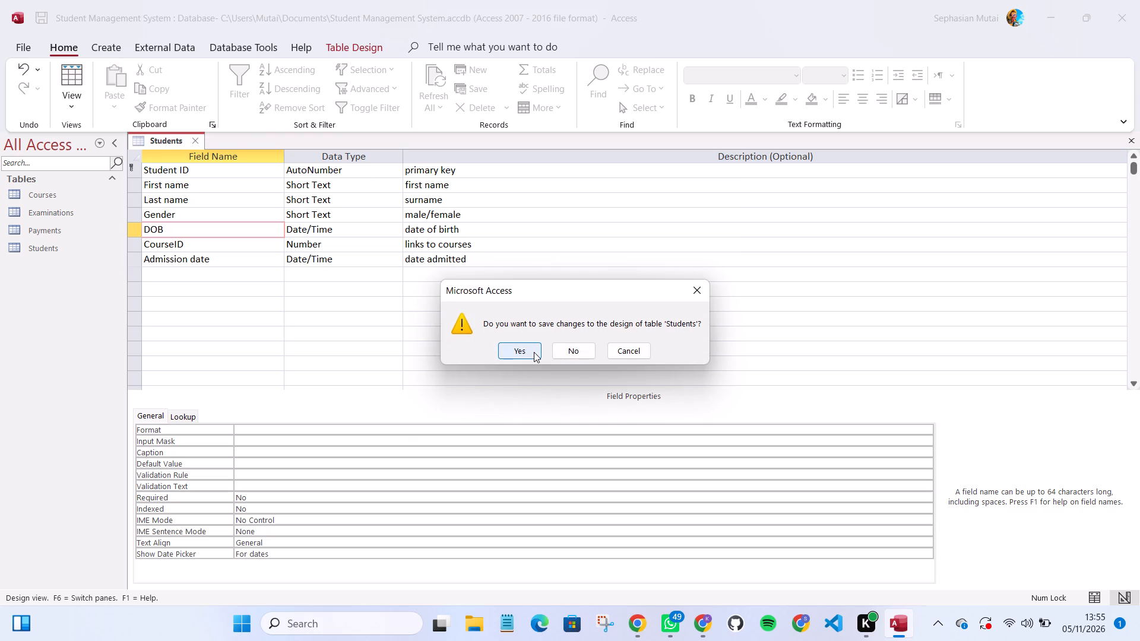
pyautogui.click(534, 353)
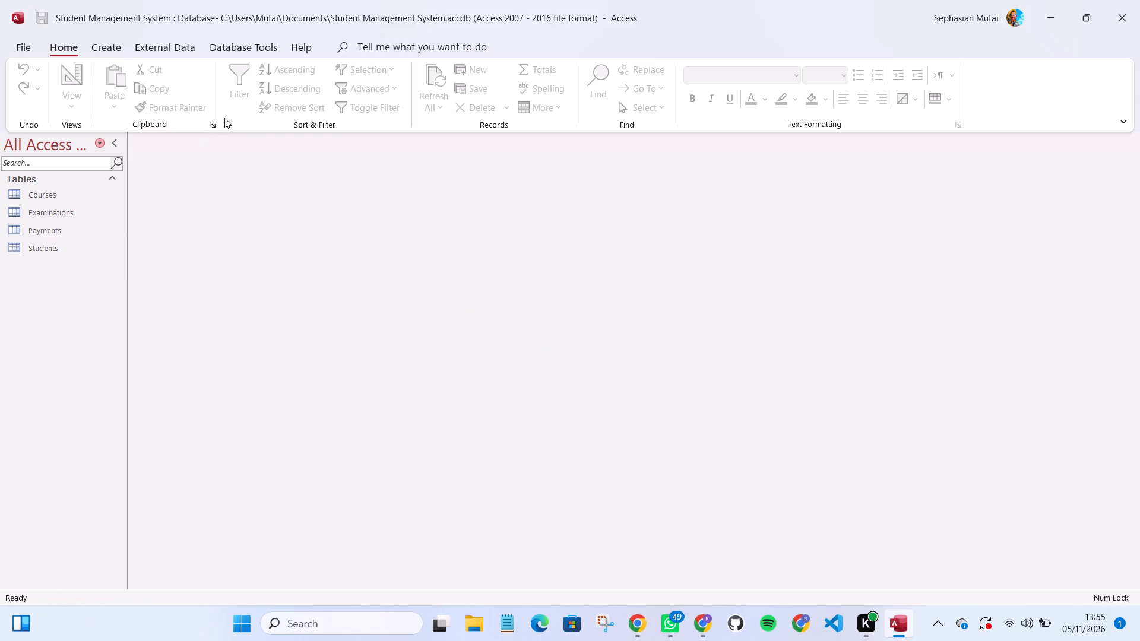
# Start a form with the Form Wizard that includes all fields of the Courses table, and continue to the layout choice.
pyautogui.click(104, 54)
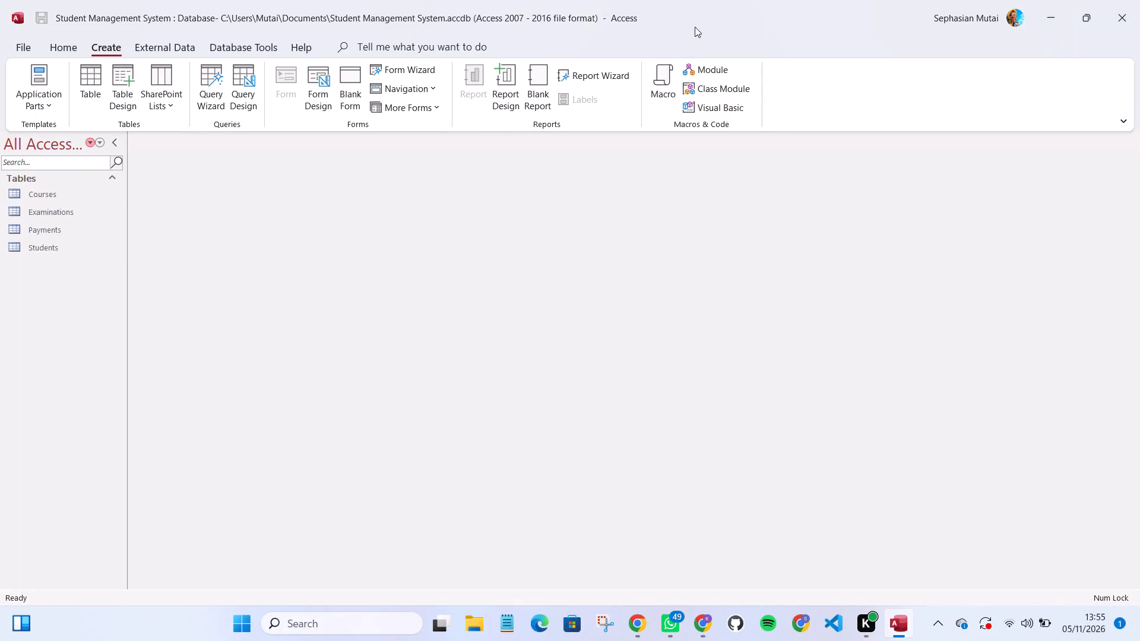
pyautogui.click(411, 68)
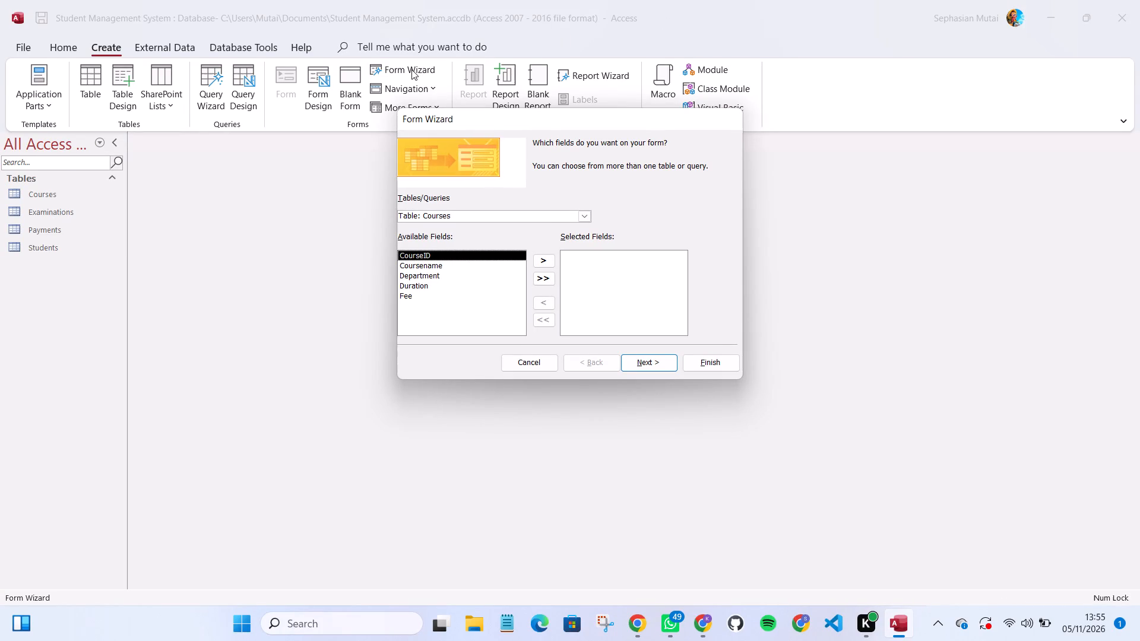
pyautogui.click(543, 277)
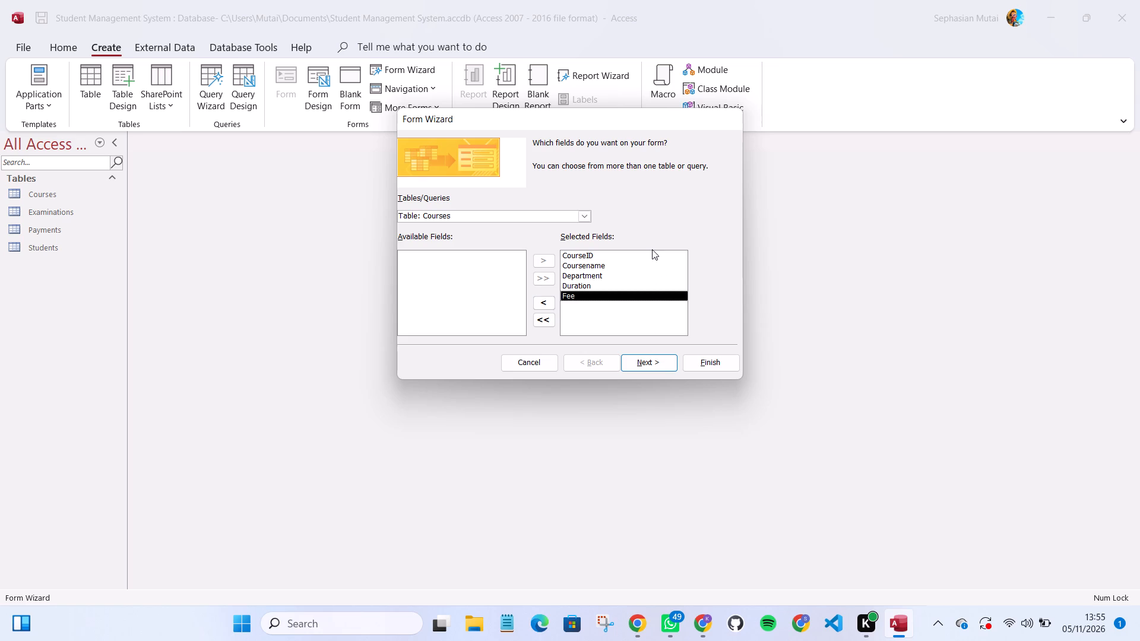
pyautogui.click(642, 360)
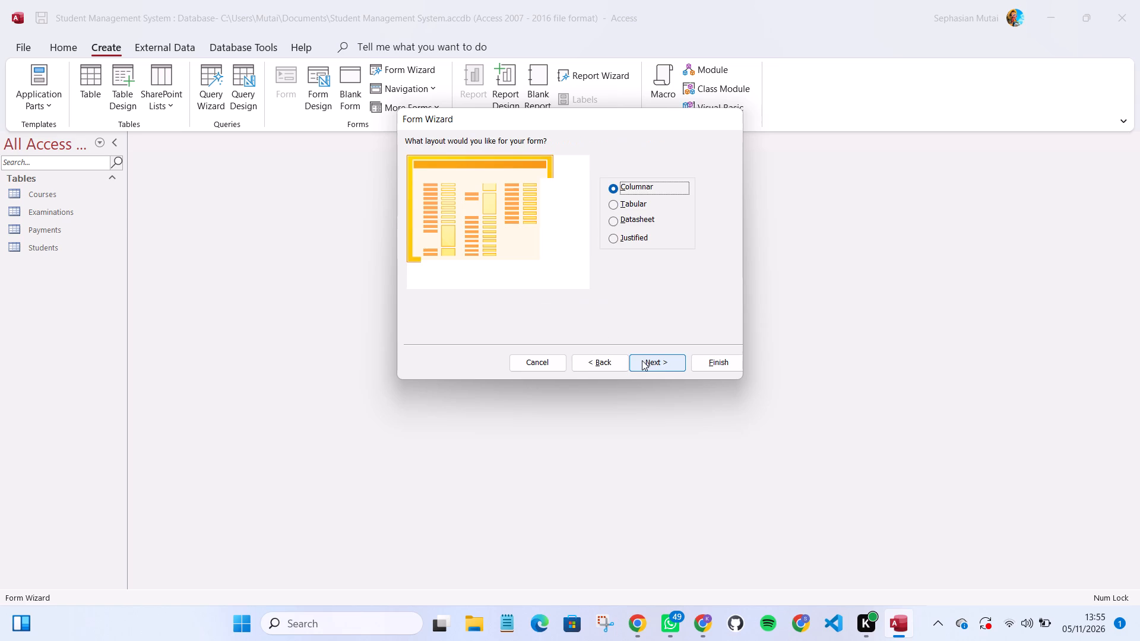
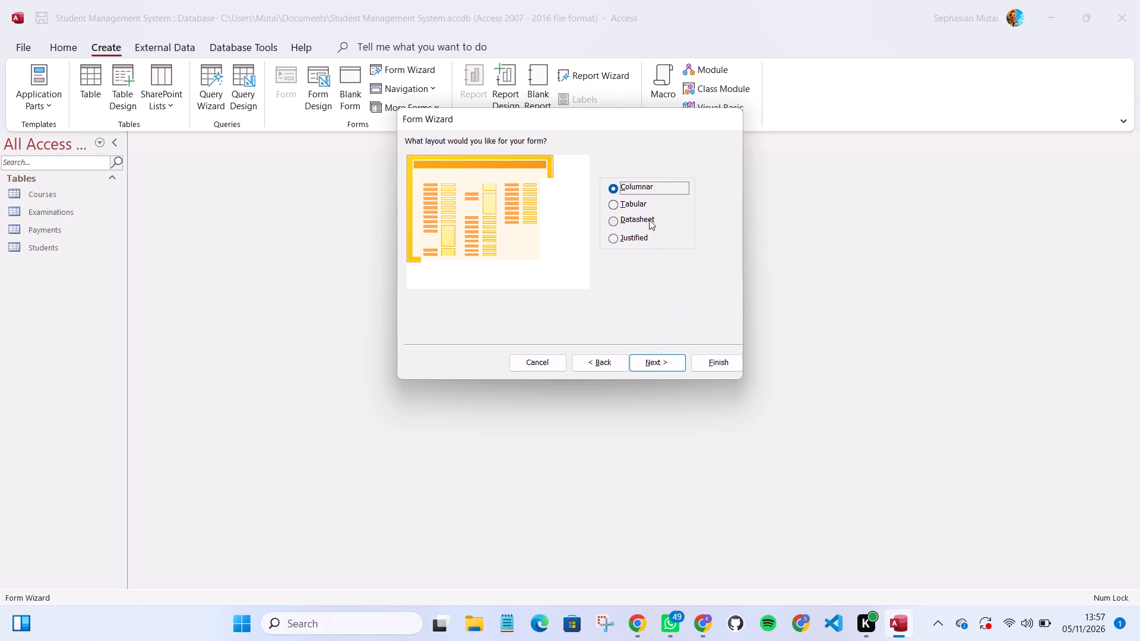
# Choose the Tabular layout for the Courses form.
pyautogui.click(632, 202)
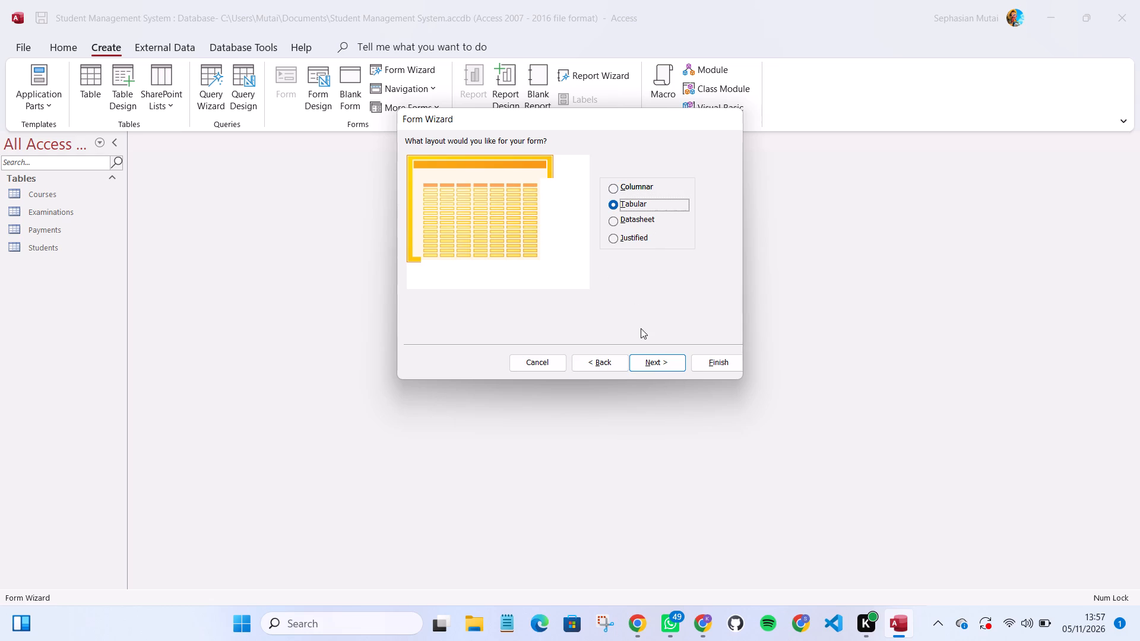
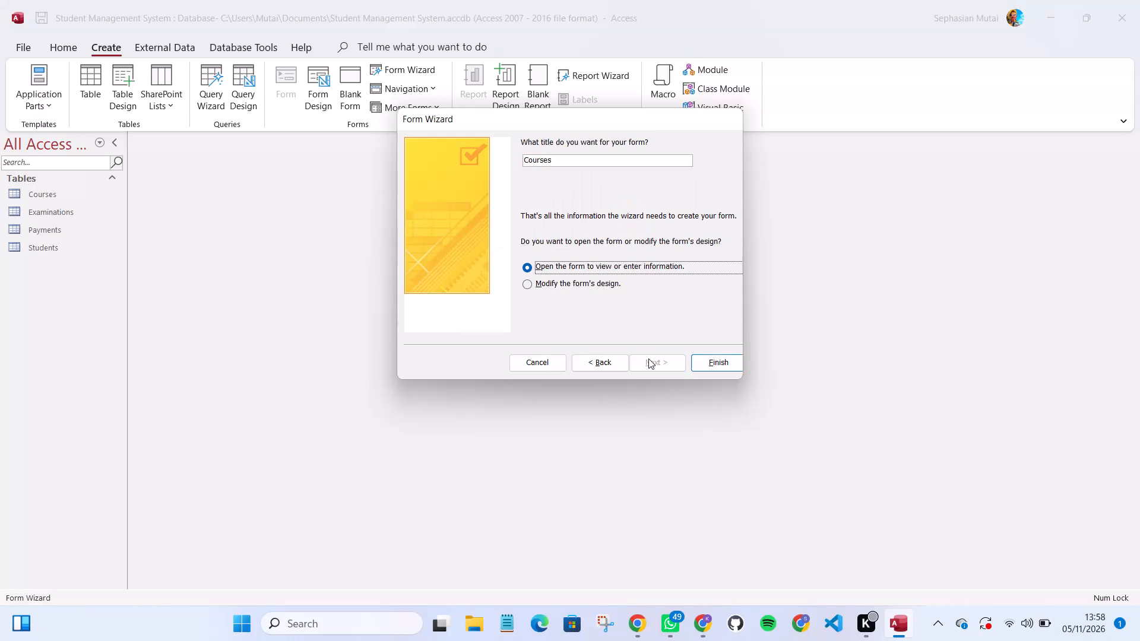
# Title the new tabular form for the Courses table CoursesForm.
pyautogui.click(567, 158)
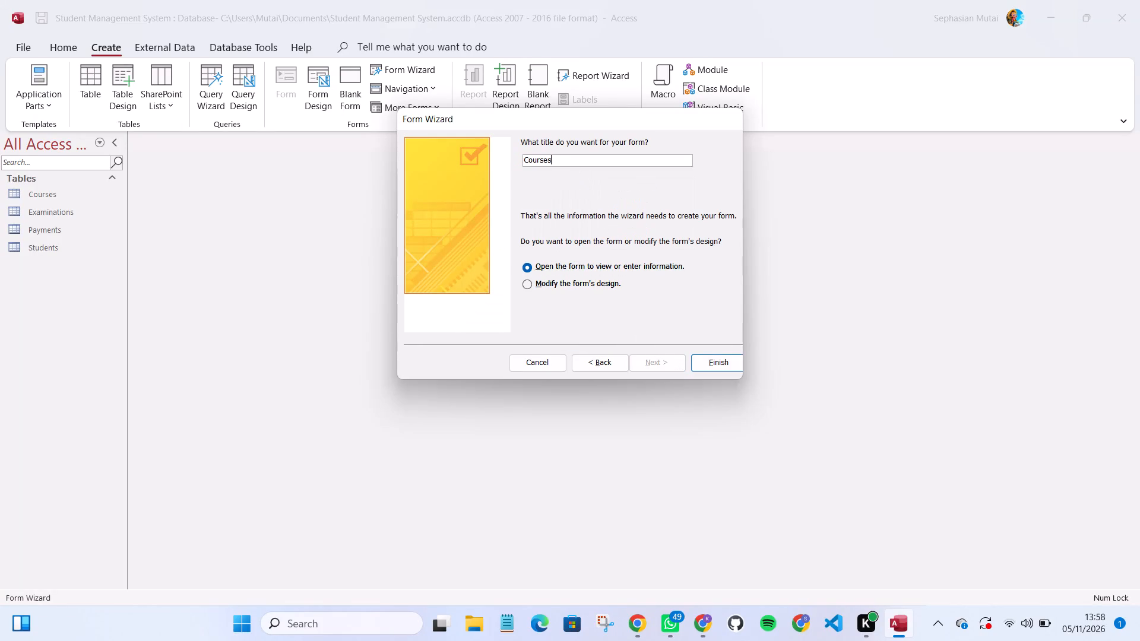
pyautogui.press('f')
pyautogui.press('BackSpace')
pyautogui.press('f')
pyautogui.write('orm')
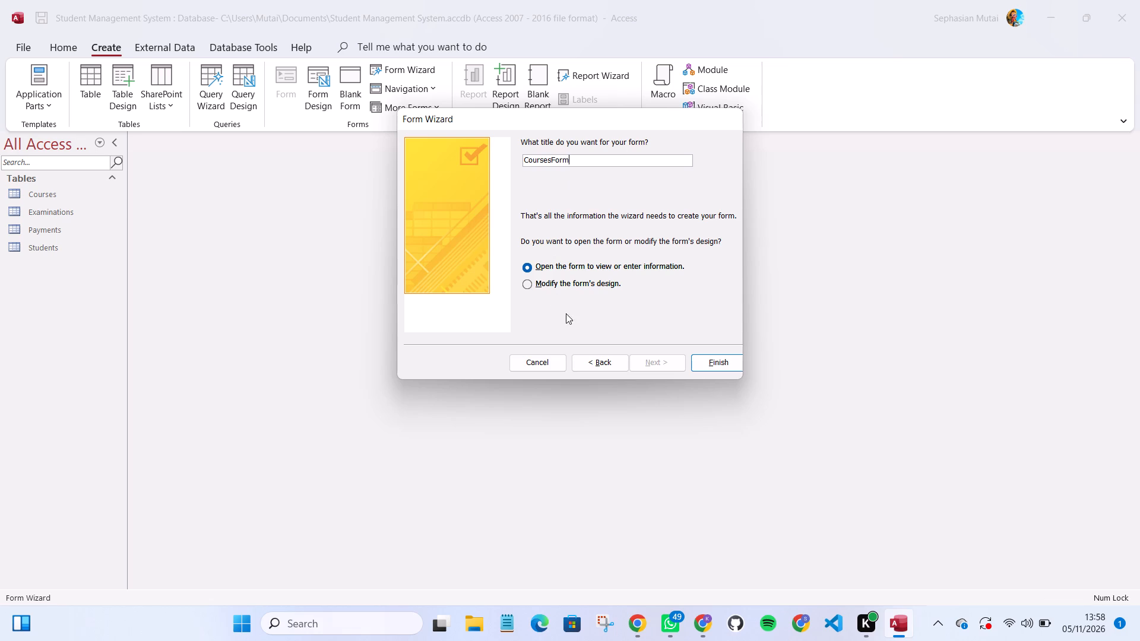